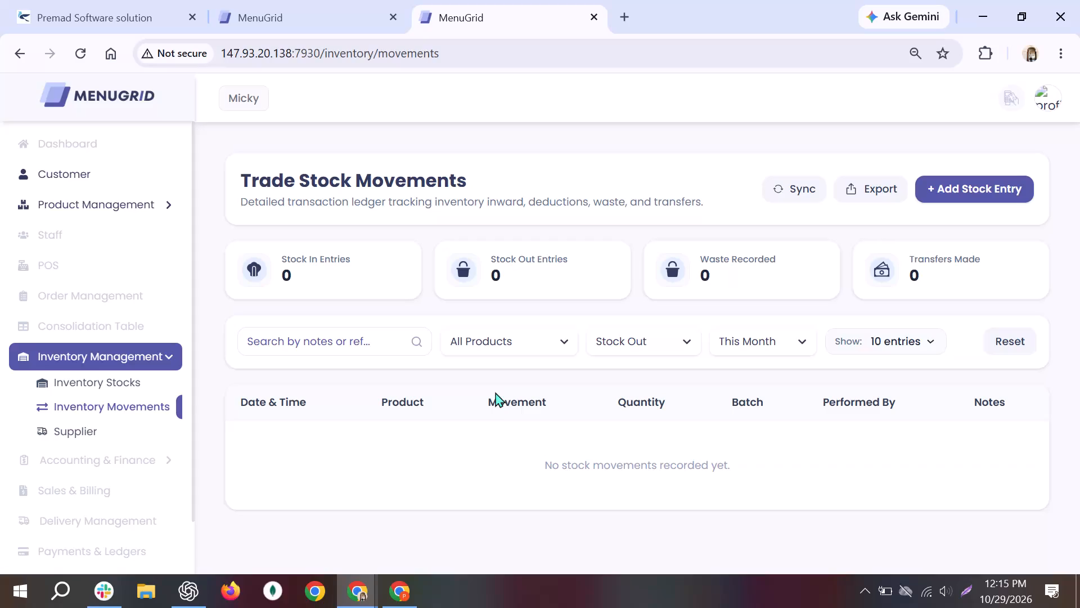
# Filter the stock movements by the product burger and the movement type Stock In.
pyautogui.click(522, 342)
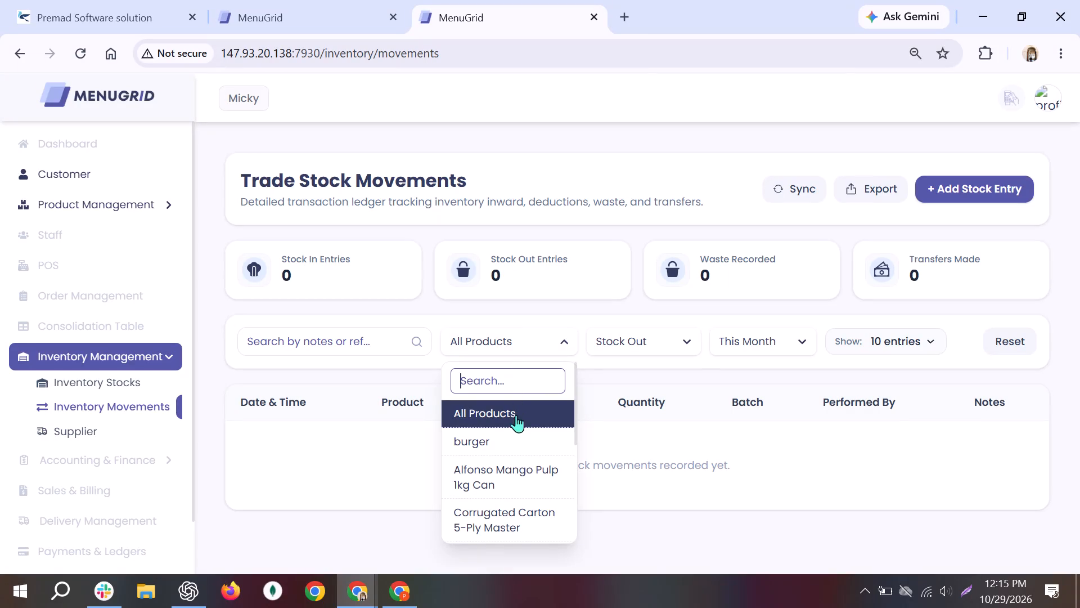
pyautogui.click(476, 442)
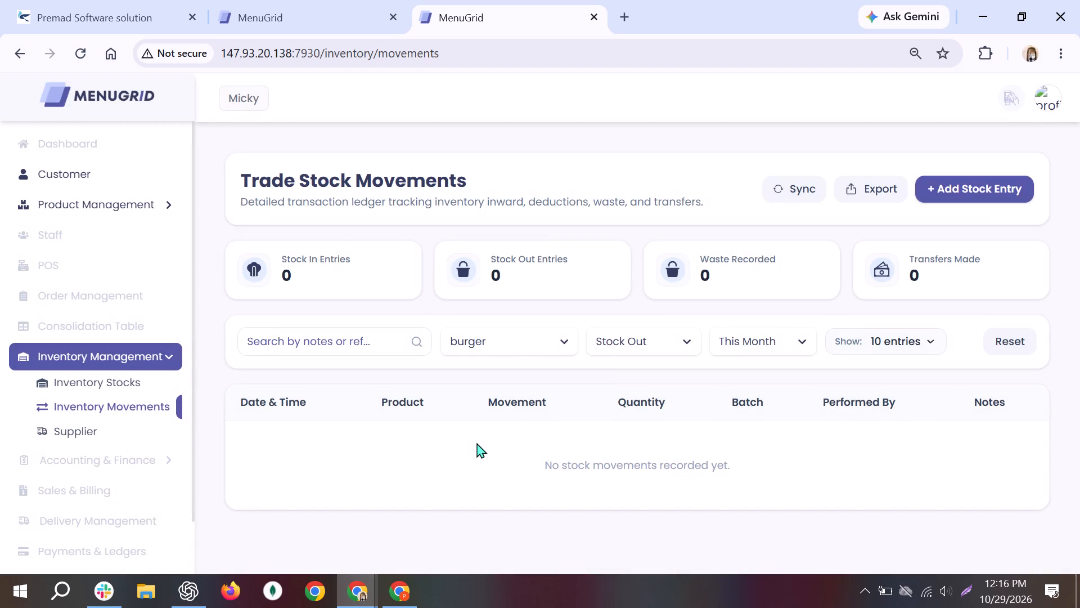
pyautogui.click(663, 333)
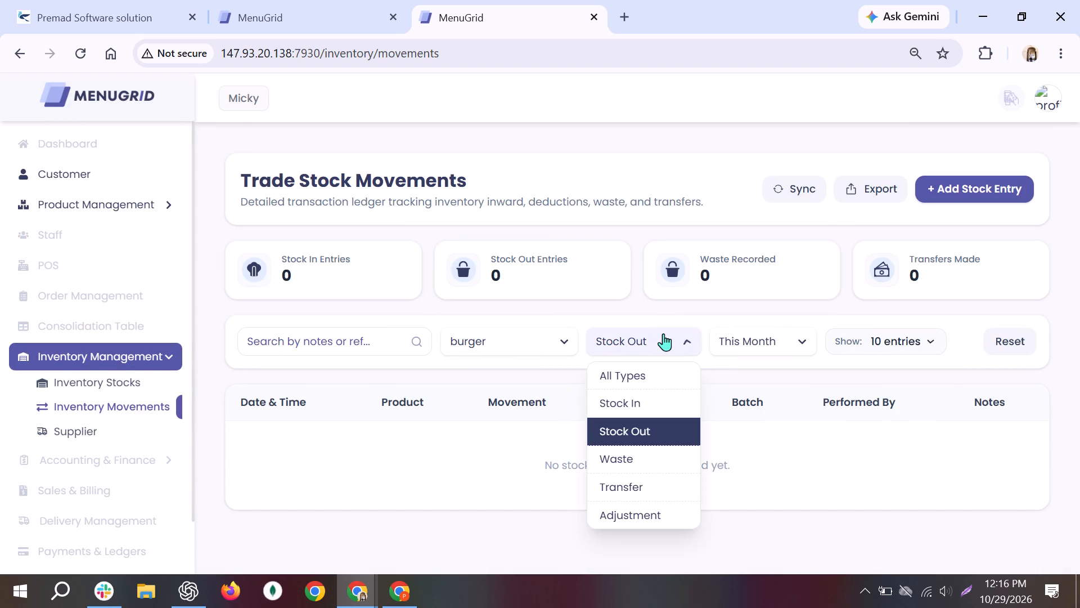
pyautogui.click(634, 406)
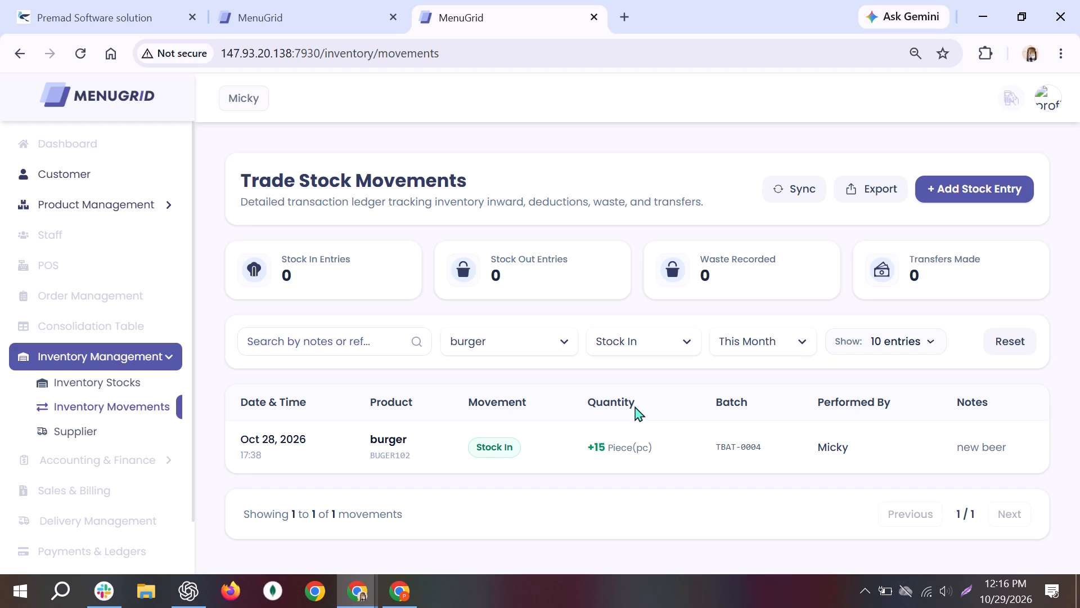
# Test the period filter on the stock movements with Today, followed by This Week.
pyautogui.click(753, 346)
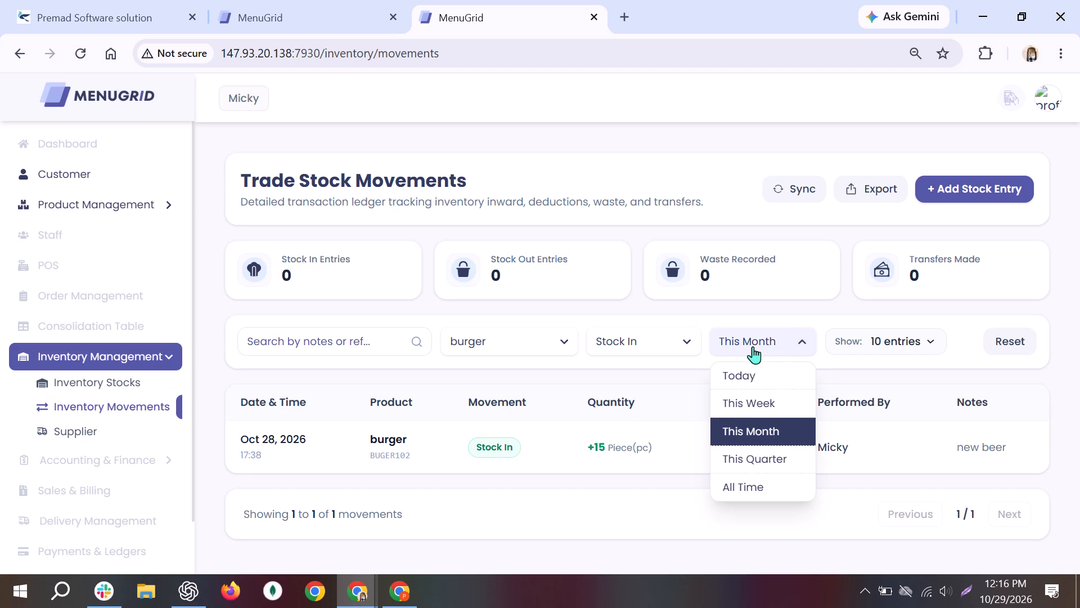
pyautogui.scroll(-2, 753, 481)
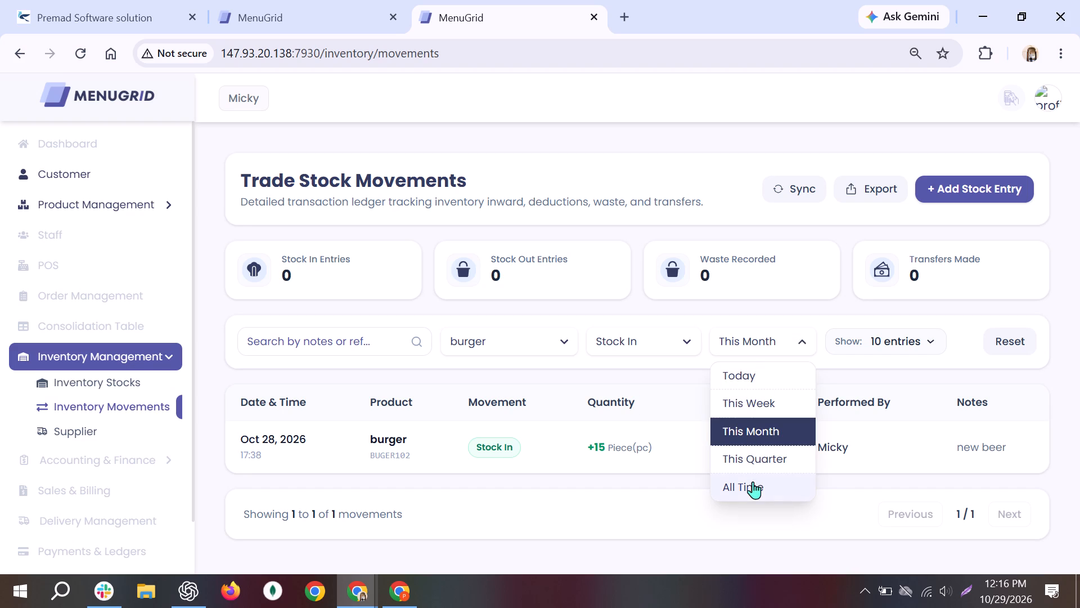
pyautogui.click(754, 370)
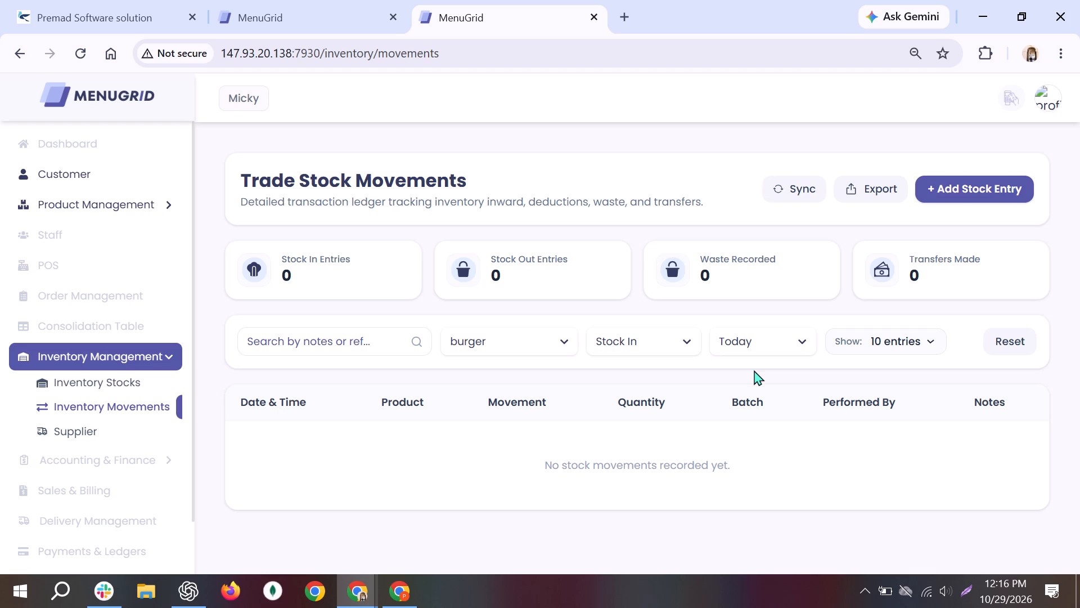
pyautogui.click(750, 333)
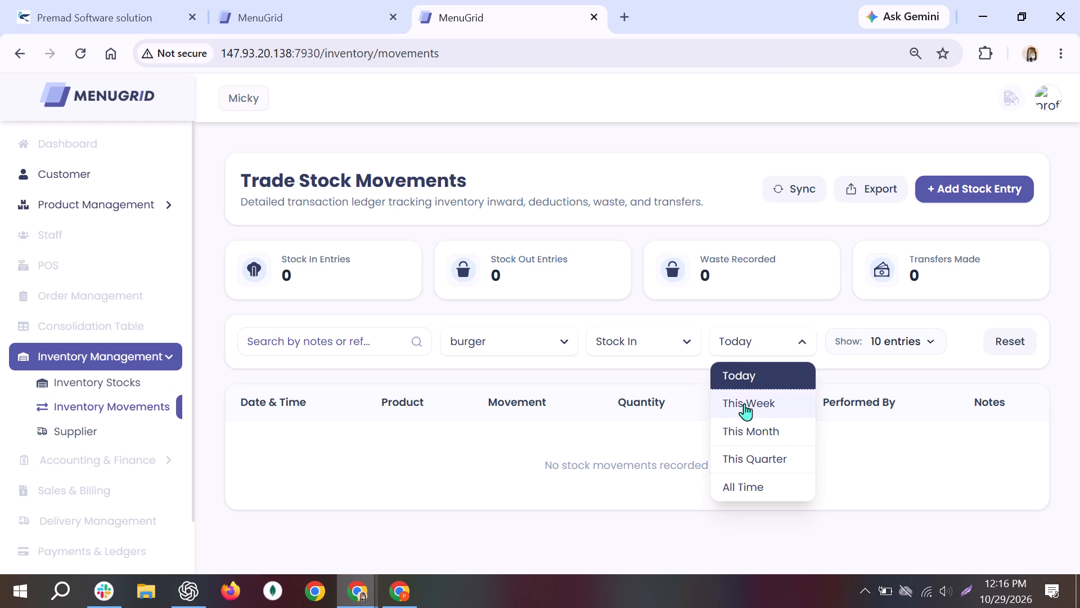
pyautogui.click(744, 403)
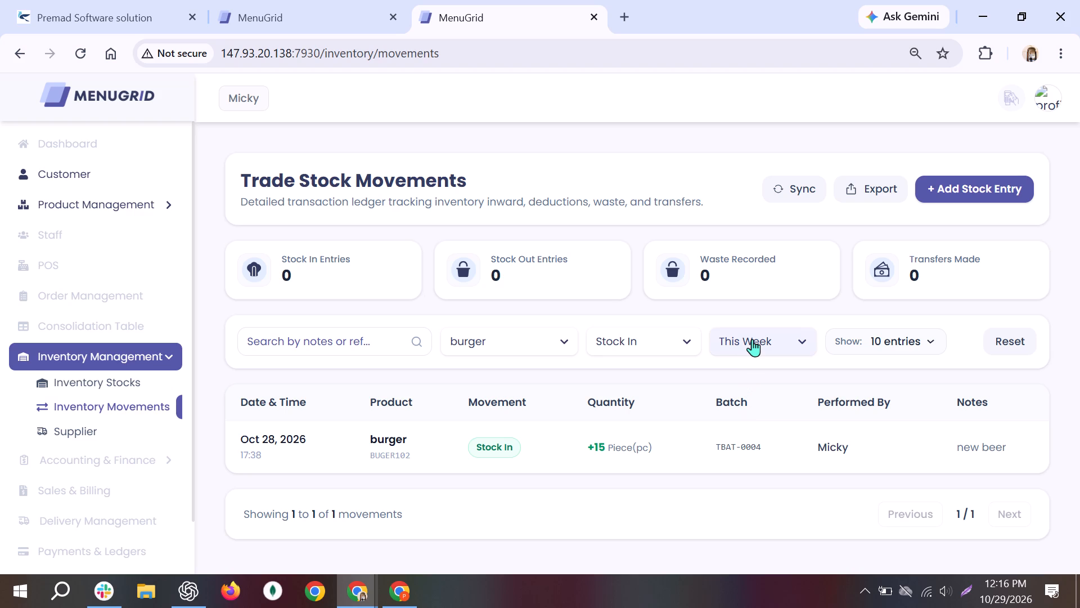
# Reset all stock movement filters to their defaults.
pyautogui.click(888, 337)
pyautogui.click(1008, 338)
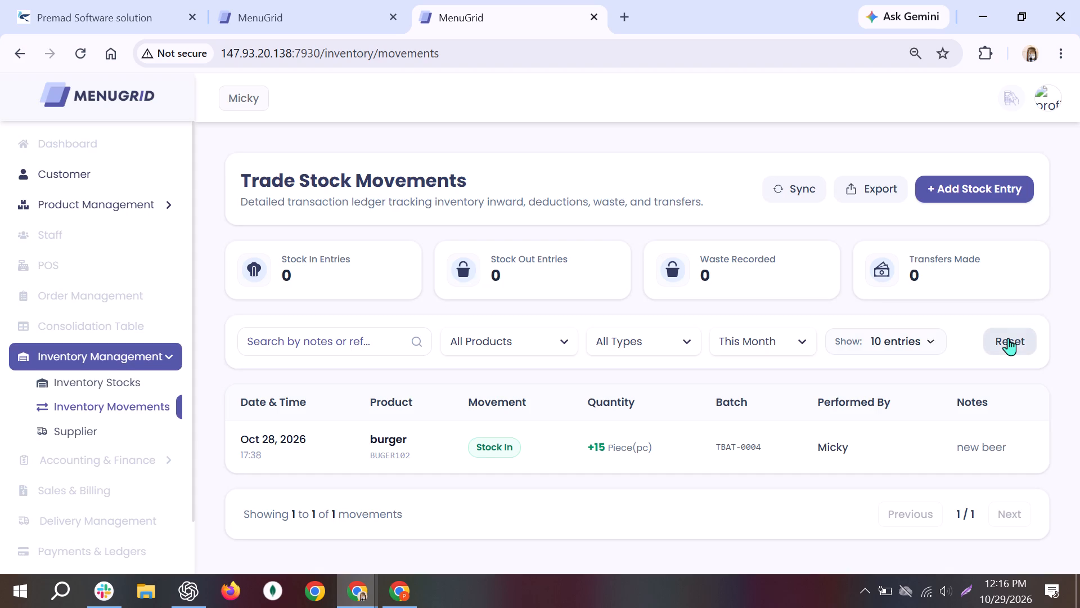
pyautogui.scroll(-2, 1008, 338)
# Open the Supplier page, go back to Inventory Movements, and reopen the Supplier page.
pyautogui.click(63, 431)
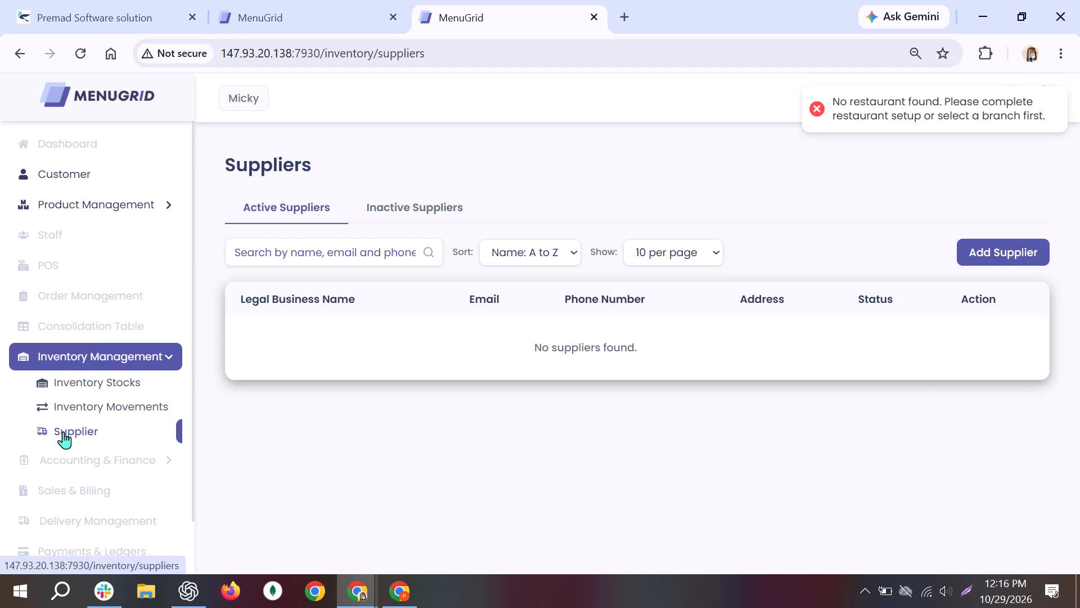
pyautogui.click(68, 415)
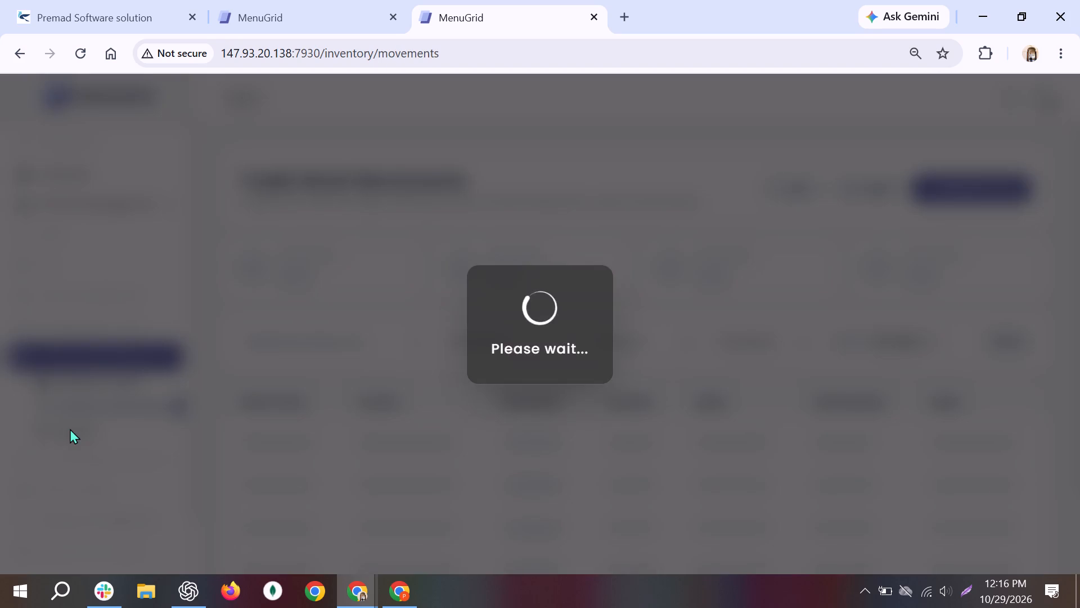
pyautogui.click(70, 428)
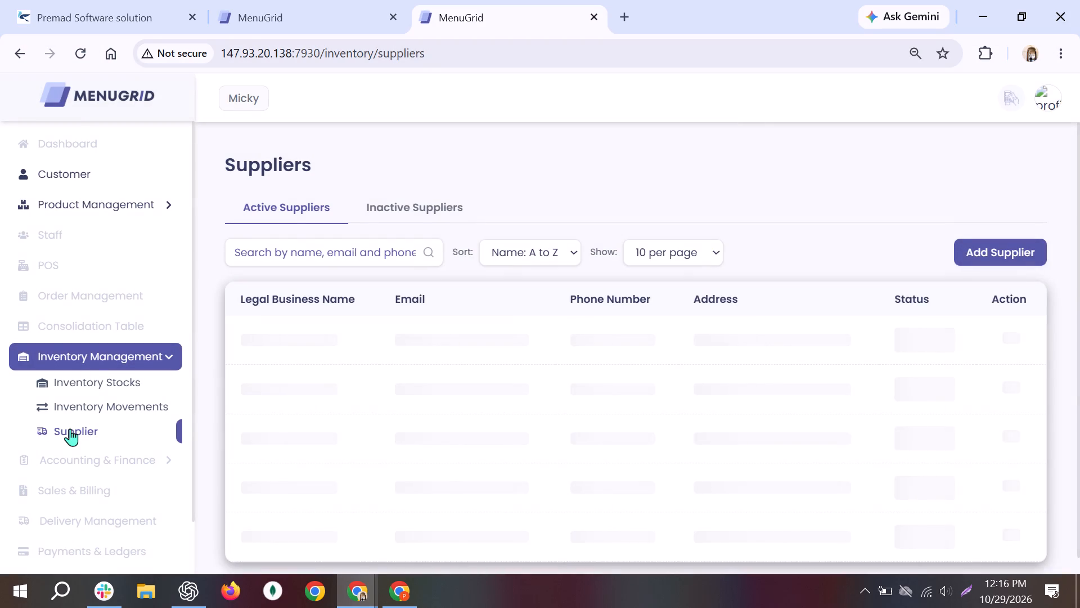
# Start a Lightshot screen capture of the Suppliers page, covering the full width from the address bar down to the taskbar.
pyautogui.press('`')
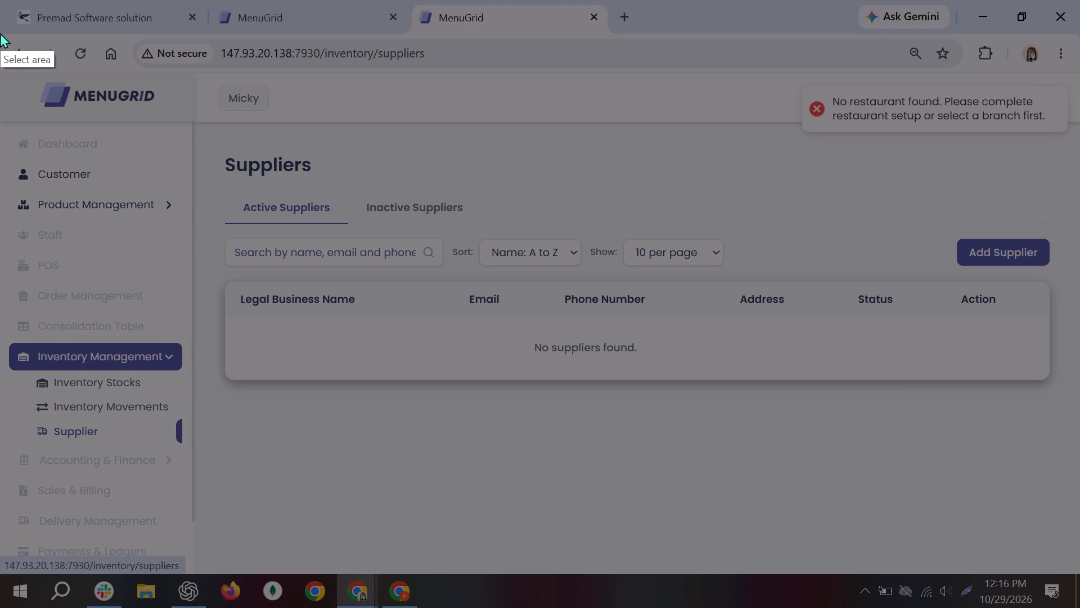
pyautogui.moveTo(0, 33); pyautogui.dragTo(1079, 566)
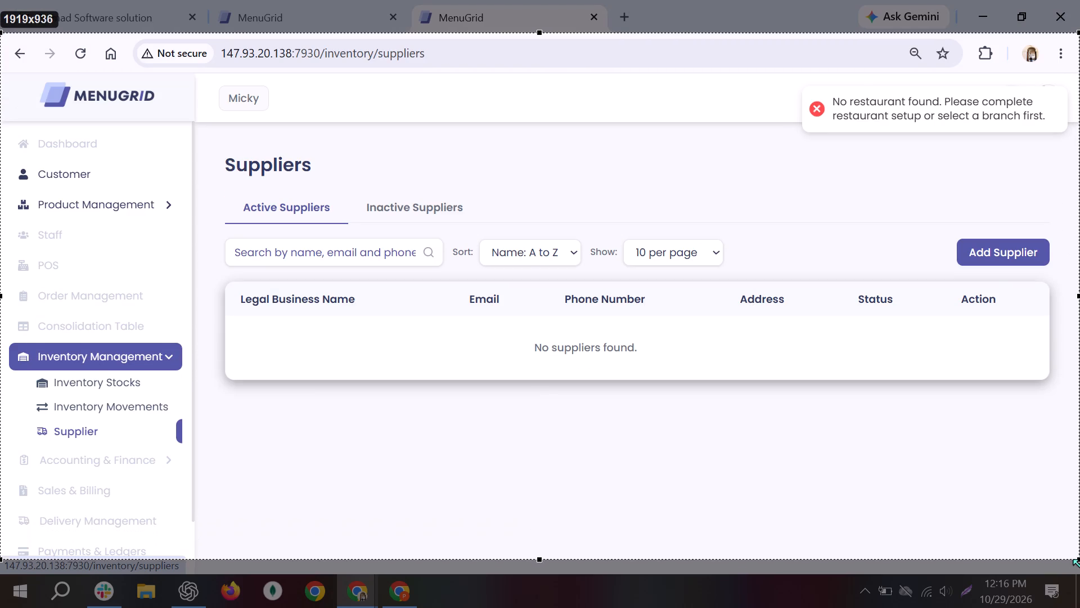
pyautogui.moveTo(1079, 566); pyautogui.dragTo(1079, 583)
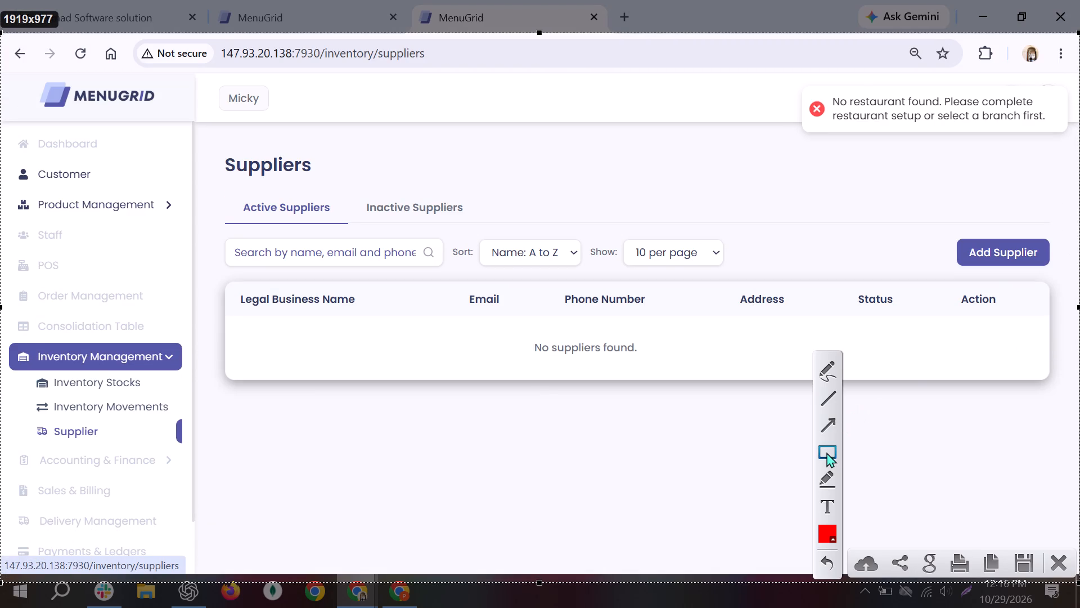
# Draw red rectangles around the error notification and the Supplier entry in the captured page.
pyautogui.click(826, 452)
pyautogui.moveTo(785, 81); pyautogui.dragTo(1079, 153)
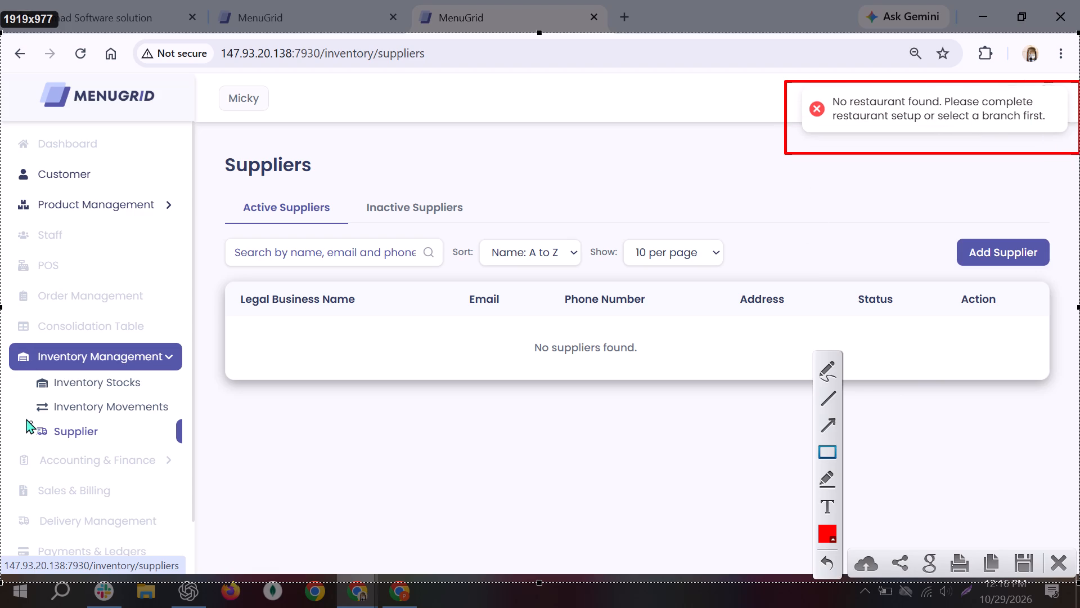
pyautogui.moveTo(20, 417); pyautogui.dragTo(210, 439)
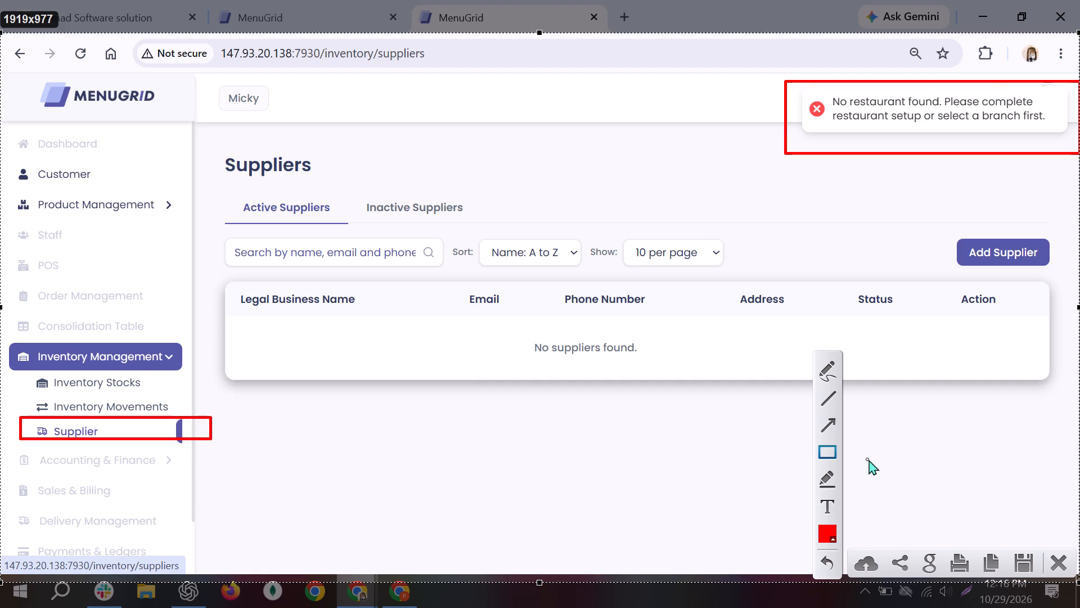
# Add the red text note 'when user click on " supplier " showing this error .' below the supplier table and copy its text.
pyautogui.click(827, 507)
pyautogui.click(373, 410)
pyautogui.write('wh')
pyautogui.write('en')
pyautogui.press('space')
pyautogui.write('user')
pyautogui.press('space')
pyautogui.write('clin')
pyautogui.press('BackSpace')
pyautogui.press('BackSpace')
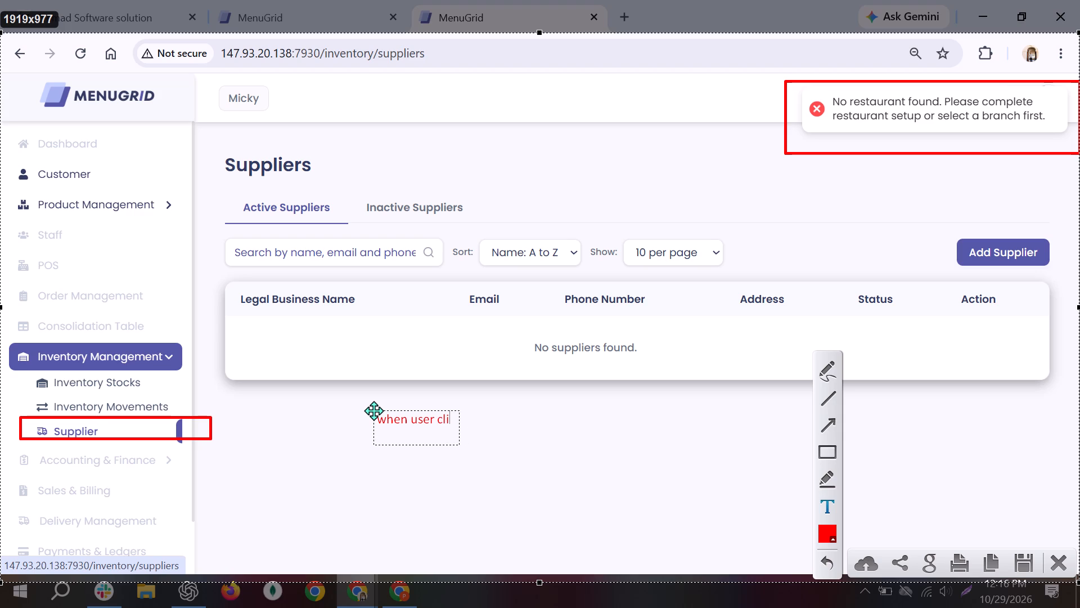
pyautogui.write('ick in')
pyautogui.press('BackSpace')
pyautogui.press('BackSpace')
pyautogui.write('on')
pyautogui.press('space')
pyautogui.write('" se')
pyautogui.press('BackSpace')
pyautogui.write('u[[')
pyautogui.press('BackSpace')
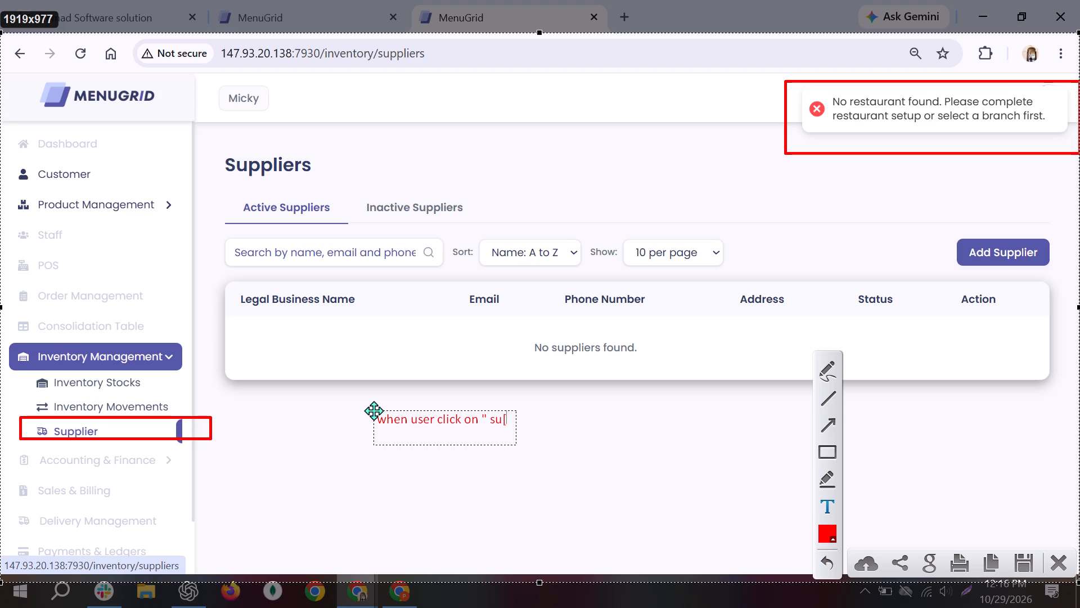
pyautogui.press('BackSpace')
pyautogui.write('pp')
pyautogui.write('li')
pyautogui.write('er "')
pyautogui.press('space')
pyautogui.write('showu')
pyautogui.press('BackSpace')
pyautogui.write('ing this')
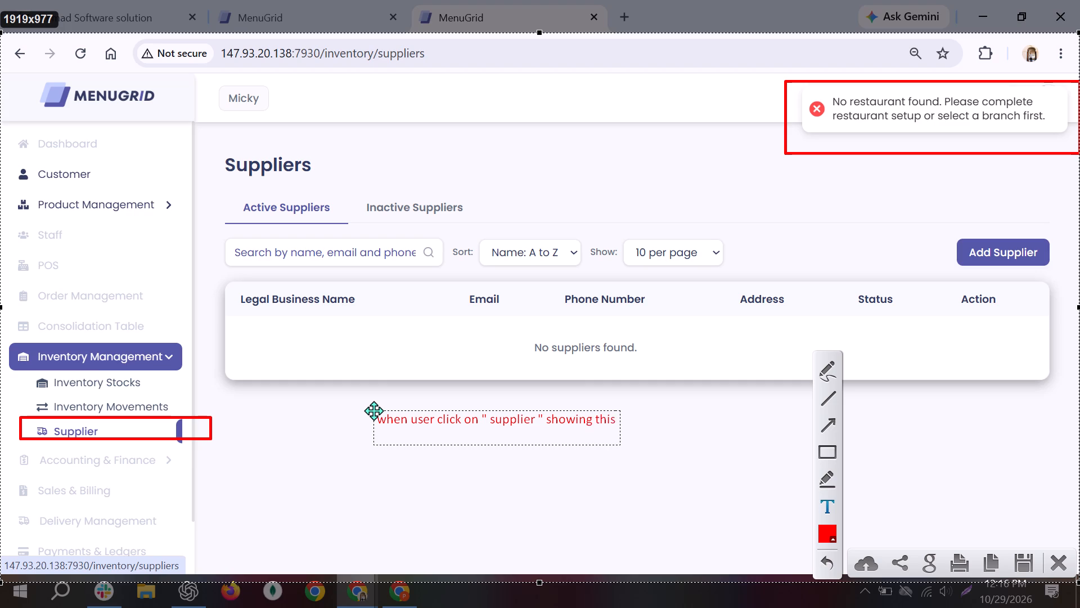
pyautogui.press('space')
pyautogui.press('e')
pyautogui.write('rror')
pyautogui.press('space')
pyautogui.press('.')
pyautogui.hotkey('ctrl', 'a')
pyautogui.hotkey('ctrl', 'c')
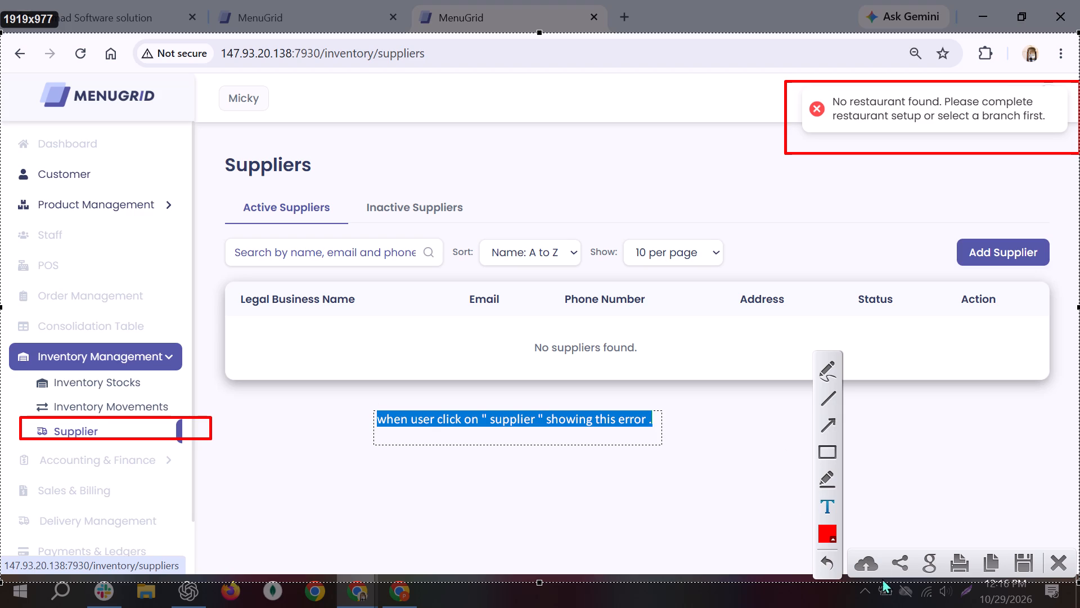
# Upload the annotated screenshot to get a shareable link.
pyautogui.click(869, 564)
# Switch to the MENU-GRID QA sheet in Google Sheets and add a new blank sheet.
pyautogui.hotkey('alt', 'Tab')
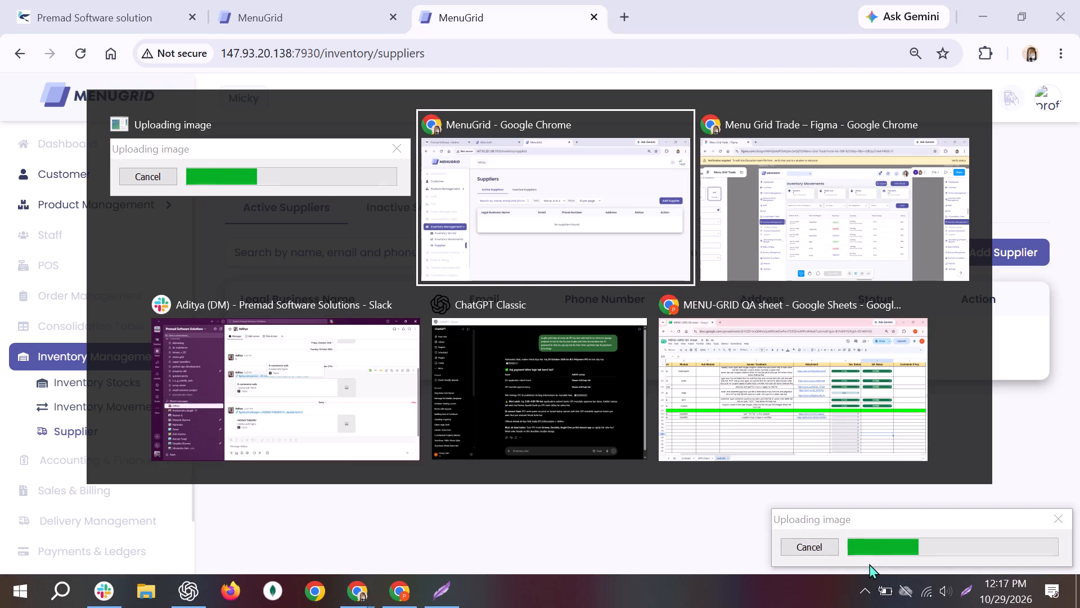
pyautogui.hotkey('alt', 'Tab')
pyautogui.hotkey('alt', 'Tab')
pyautogui.hotkey('alt', 'Tab')
pyautogui.hotkey('alt', 'Tab')
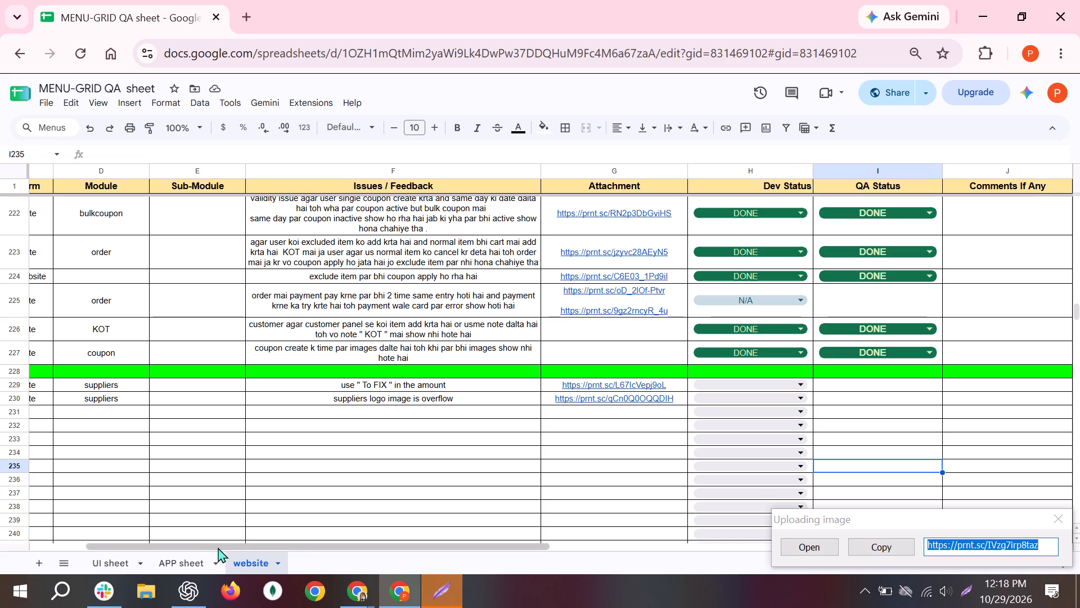
pyautogui.click(40, 562)
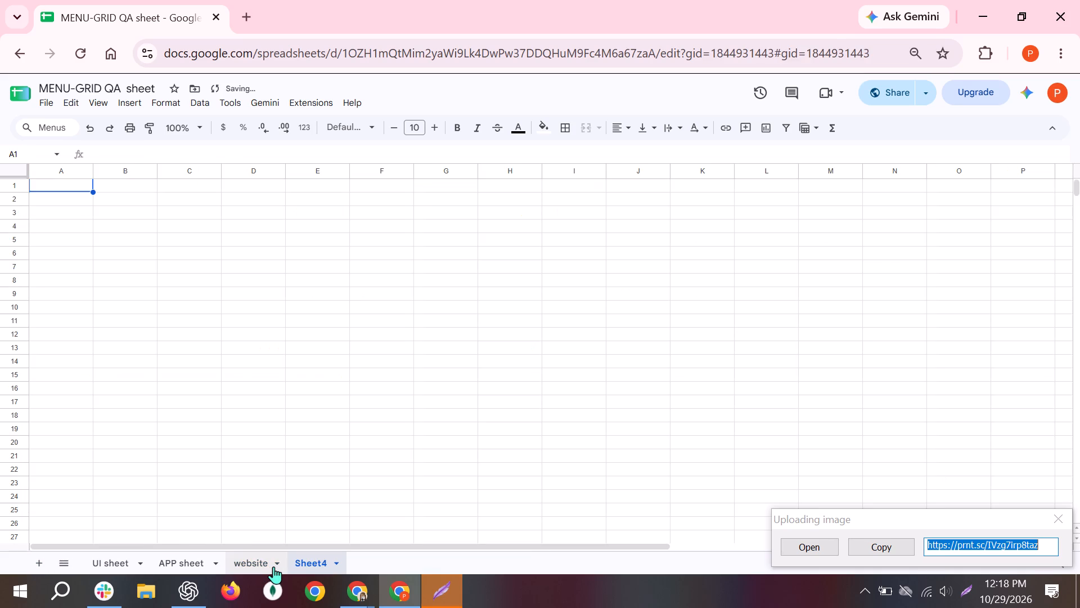
# Rename the new blank sheet as Trade Panel.
pyautogui.doubleClick(310, 558)
pyautogui.press('BackSpace')
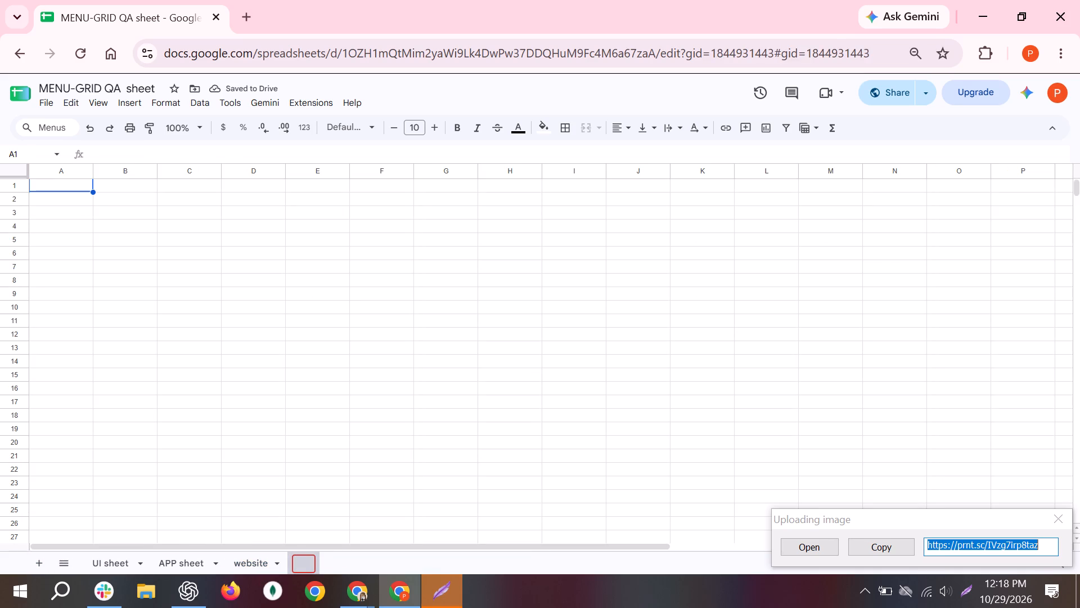
pyautogui.write('Tra')
pyautogui.write('de')
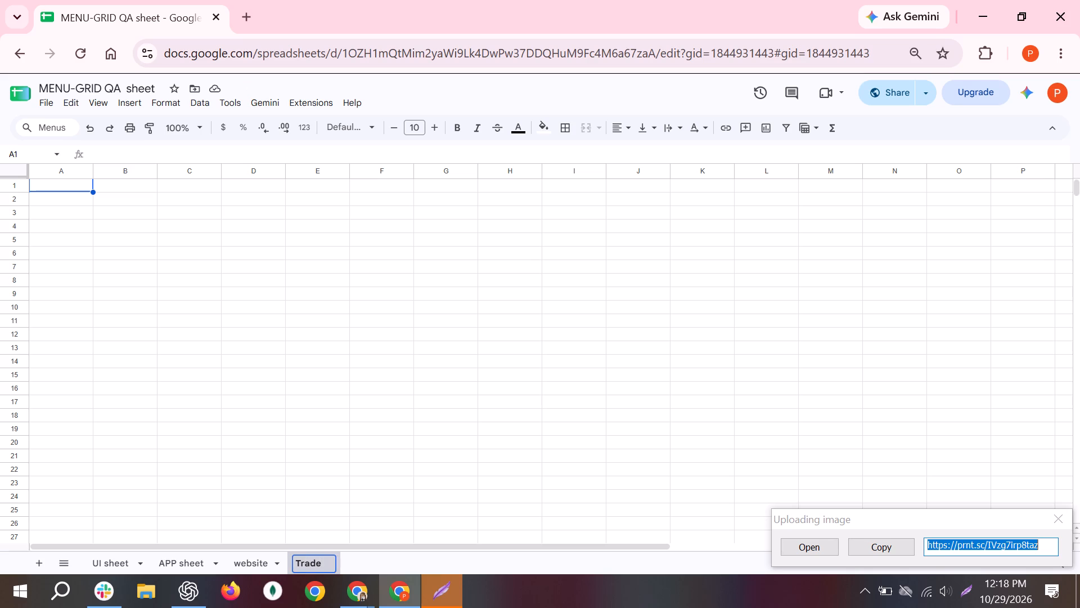
pyautogui.press('space')
pyautogui.write('we')
pyautogui.press('BackSpace')
pyautogui.press('BackSpace')
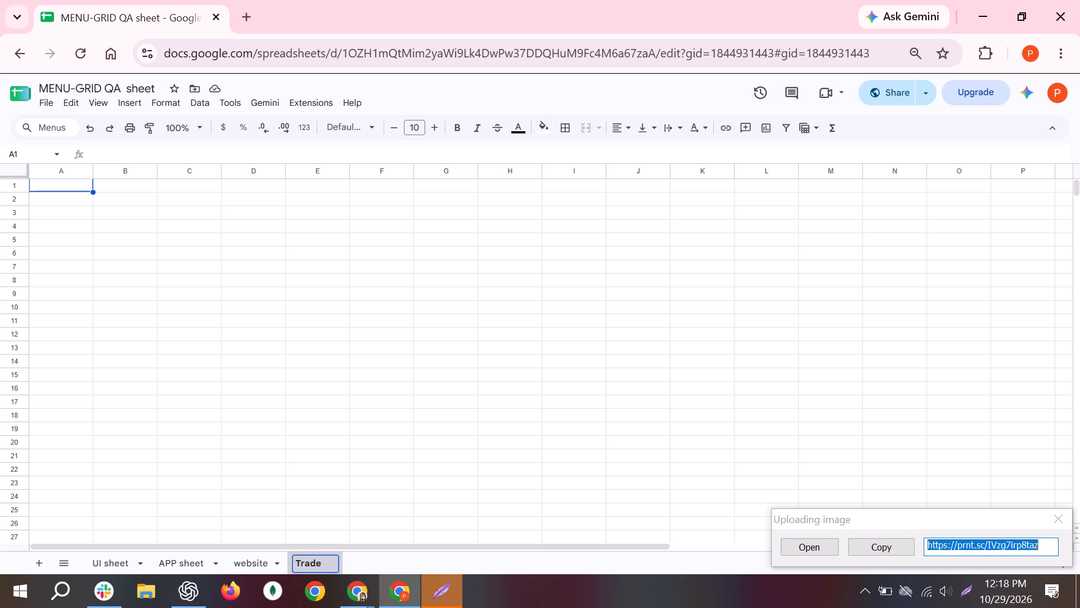
pyautogui.hotkey('shift', 'p')
pyautogui.write('na')
pyautogui.press('BackSpace')
pyautogui.press('BackSpace')
pyautogui.write('anel')
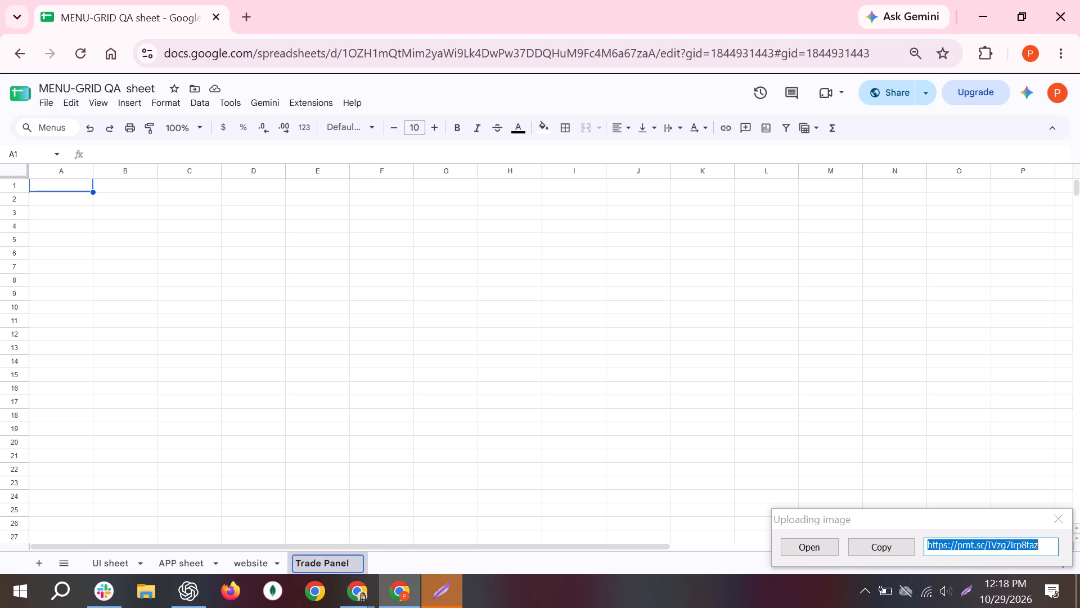
pyautogui.press('Return')
# Copy the header row A1:J1, S No through Comments If Any, from the website sheet into row 1 of the Trade Panel sheet.
pyautogui.click(250, 560)
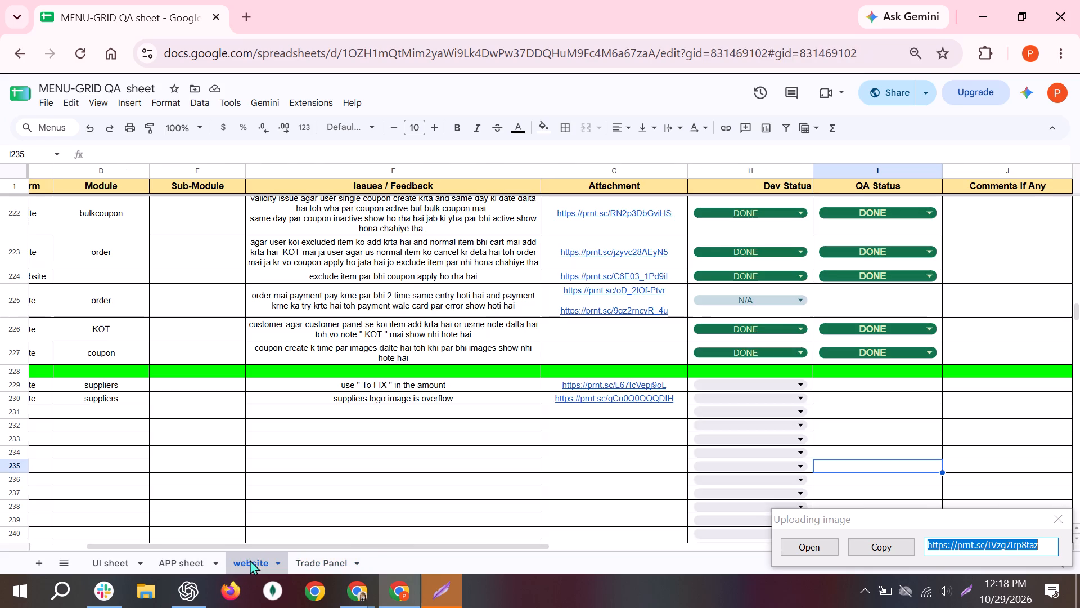
pyautogui.scroll(2, 237, 311)
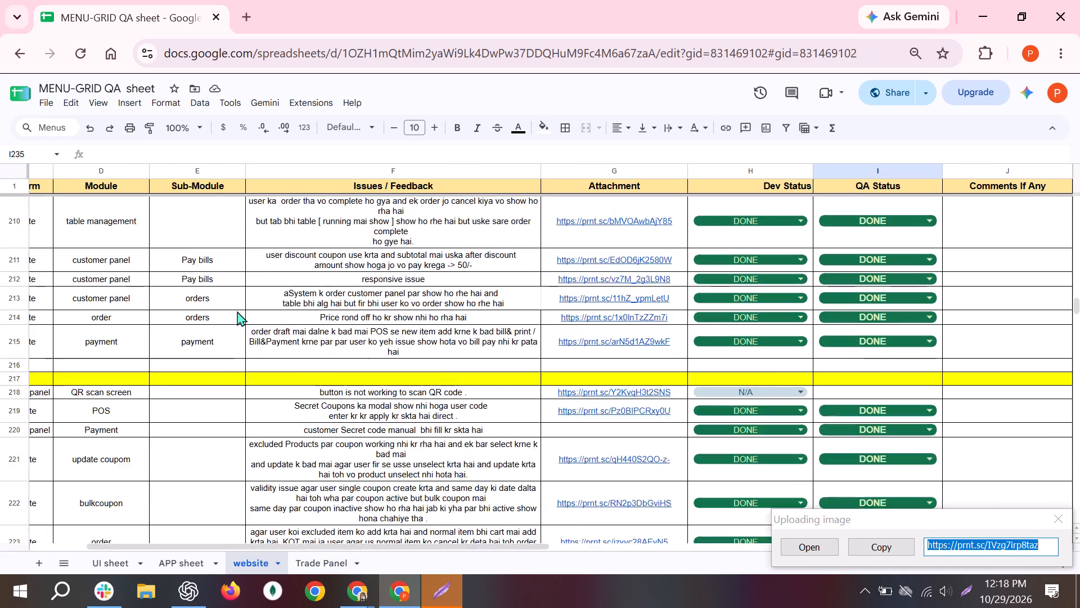
pyautogui.scroll(3, 237, 311)
pyautogui.hscroll(8, 68, 175)
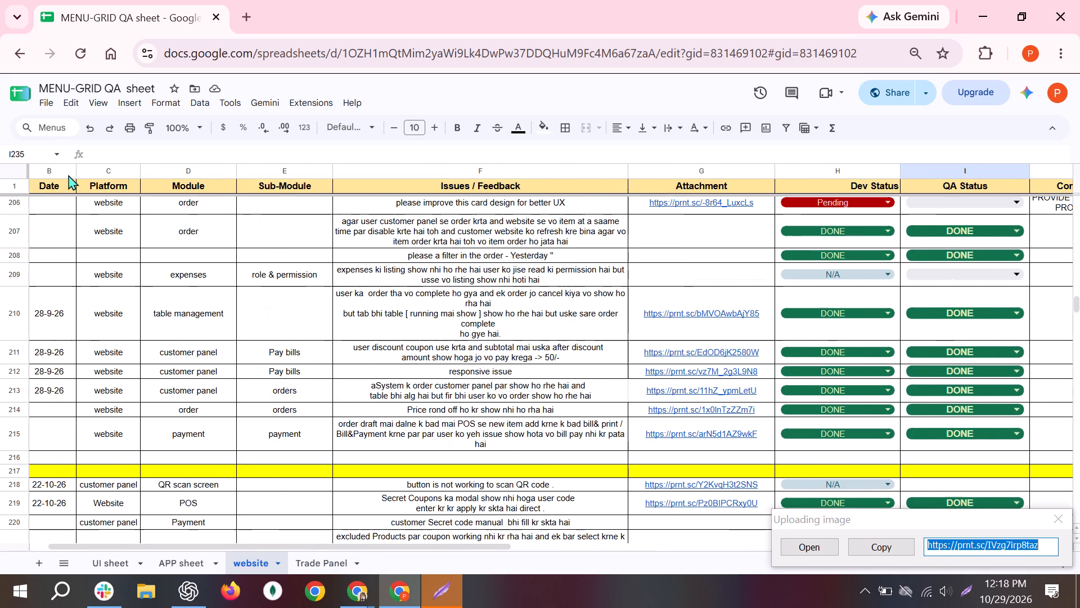
pyautogui.click(47, 186)
pyautogui.hotkey('shift', 'Right')
pyautogui.hotkey('shift', 'Right')
pyautogui.hotkey('shift', 'Right')
pyautogui.hotkey('shift', 'Right')
pyautogui.hotkey('shift', 'Right')
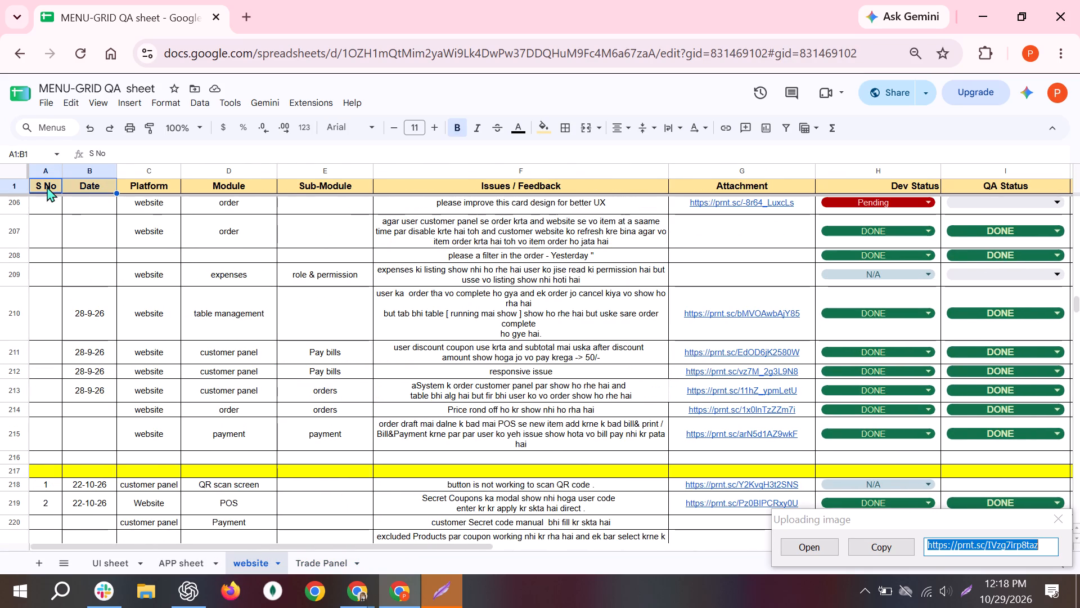
pyautogui.hotkey('shift', 'Right')
pyautogui.hotkey('shift', 'Right')
pyautogui.hotkey('shift', 'Right')
pyautogui.hotkey('shift', 'Right')
pyautogui.hotkey('shift', 'Right')
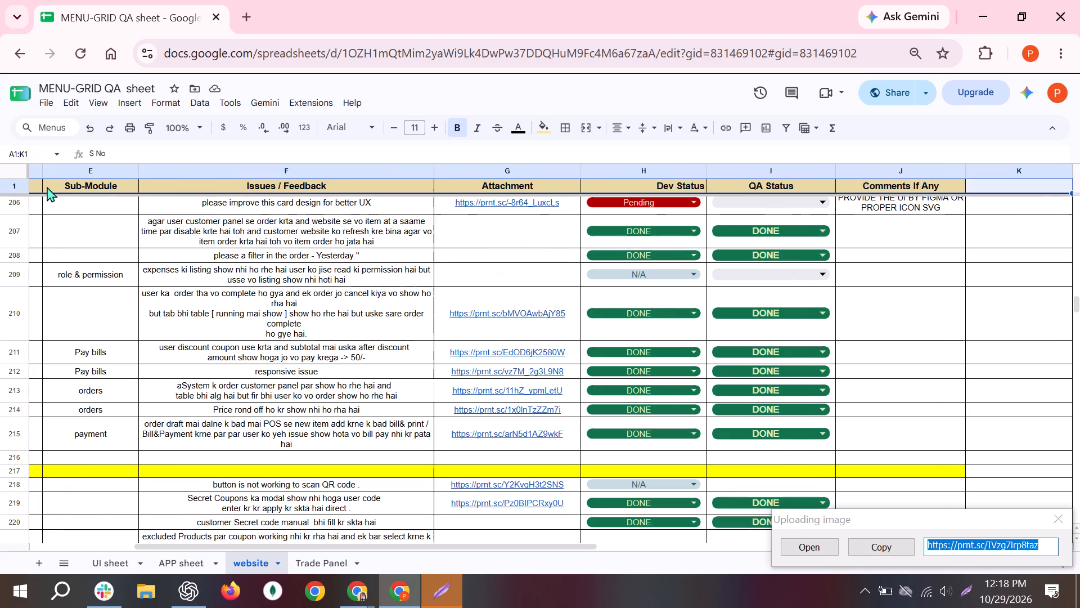
pyautogui.hotkey('shift', 'Left')
pyautogui.hotkey('ctrl', 'c')
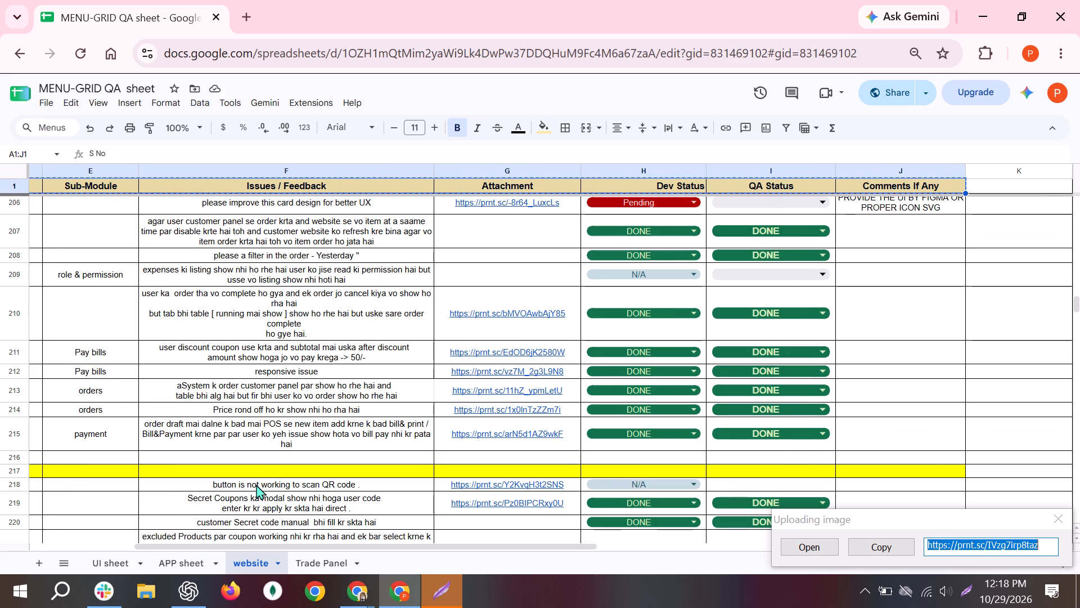
pyautogui.click(301, 561)
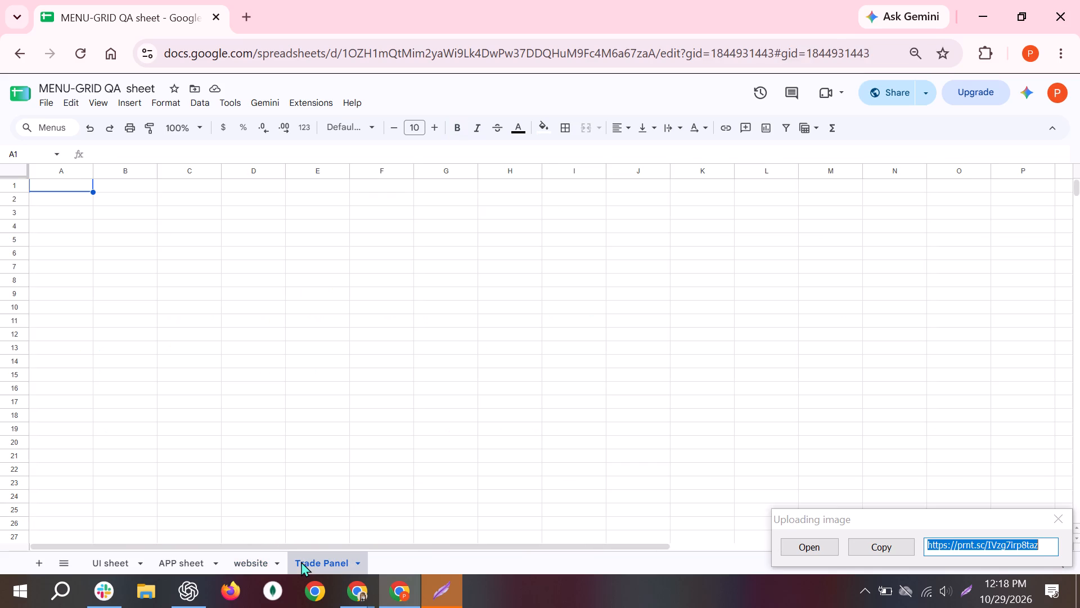
pyautogui.click(55, 182)
pyautogui.hotkey('ctrl', 'v')
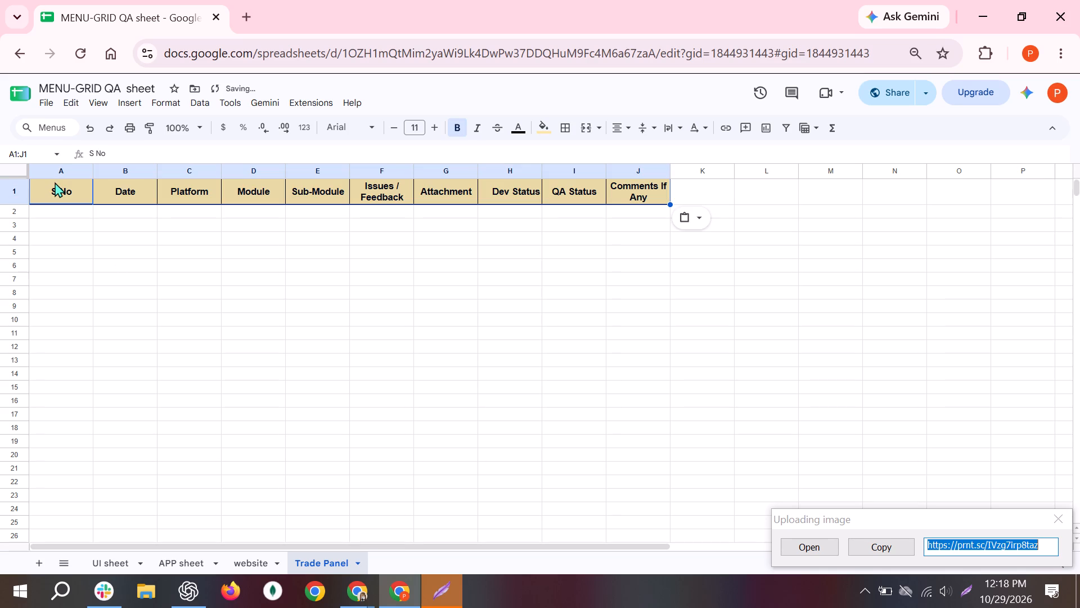
pyautogui.click(355, 310)
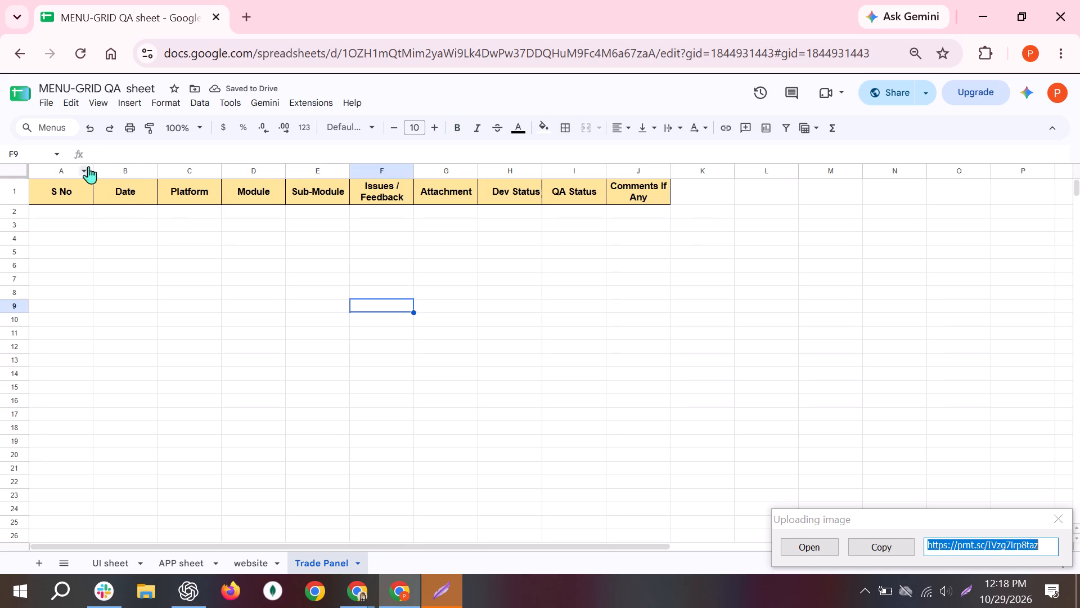
# Narrow the S No column and widen the Platform, Module, Sub-Module and Issues / Feedback columns, making Issues / Feedback the widest.
pyautogui.moveTo(91, 168); pyautogui.dragTo(50, 172)
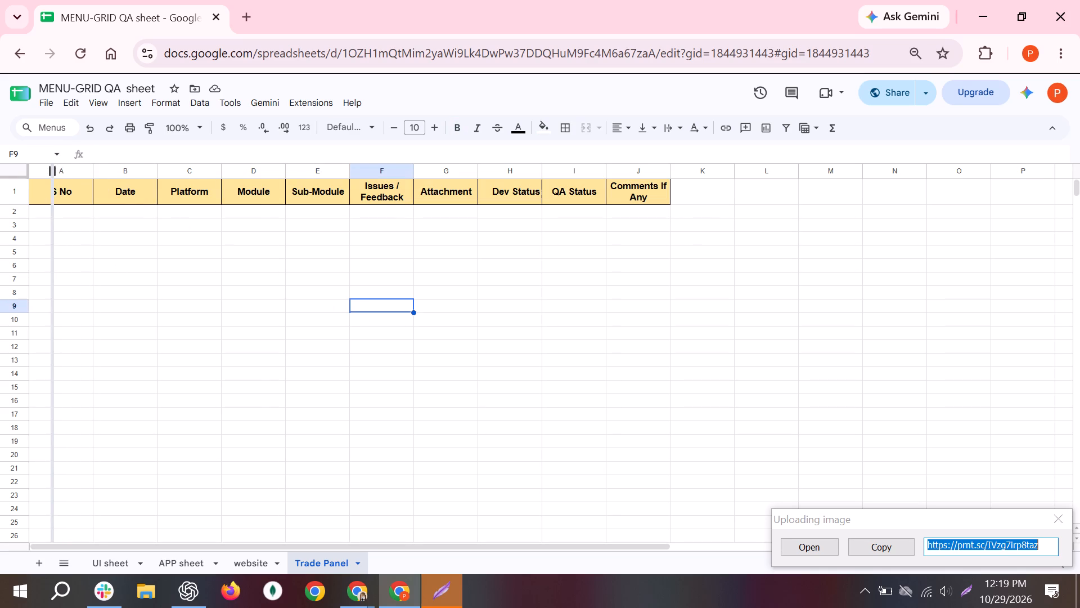
pyautogui.moveTo(50, 172); pyautogui.dragTo(65, 173)
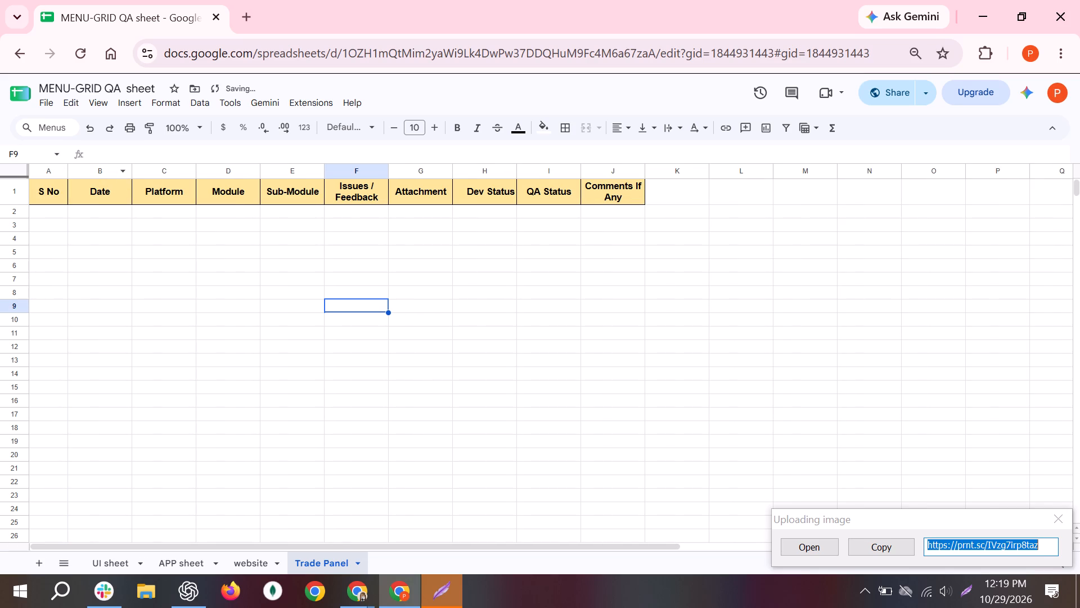
pyautogui.moveTo(193, 172); pyautogui.dragTo(205, 174)
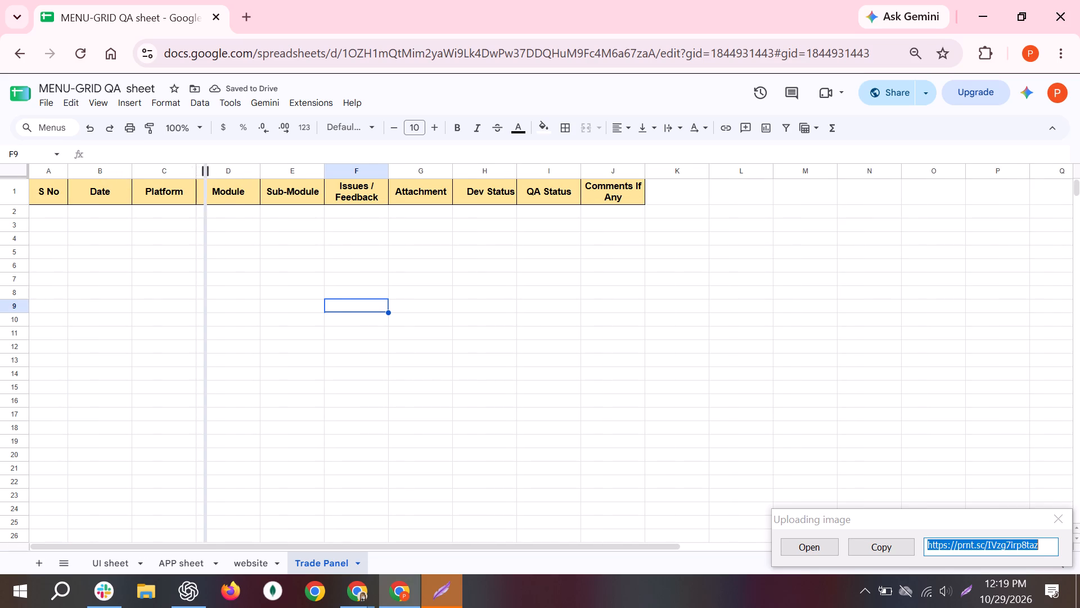
pyautogui.moveTo(205, 174); pyautogui.dragTo(212, 177)
pyautogui.moveTo(278, 170); pyautogui.dragTo(317, 186)
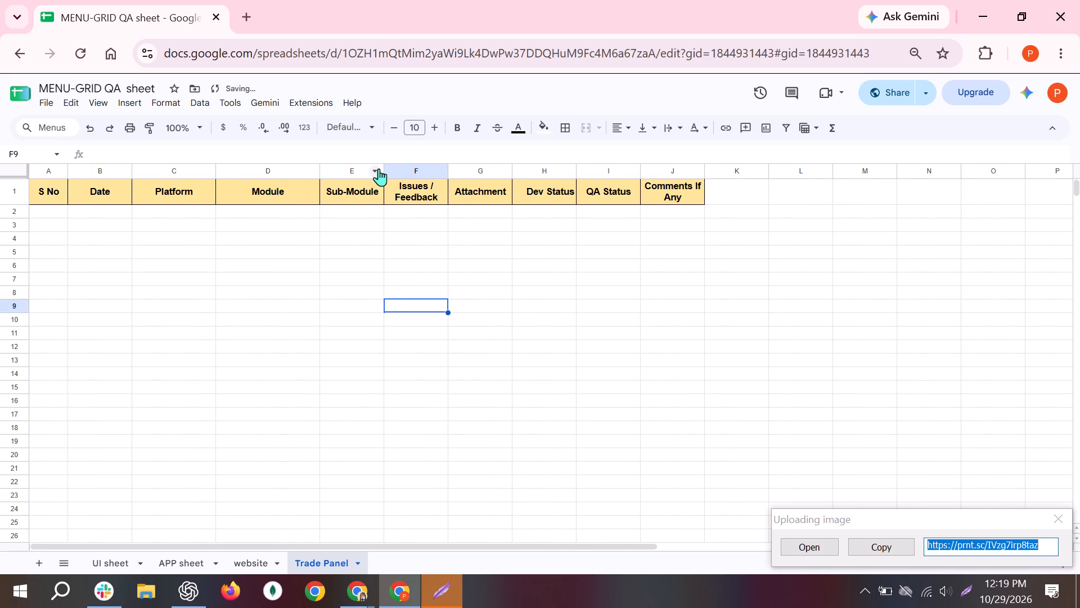
pyautogui.moveTo(383, 168); pyautogui.dragTo(428, 180)
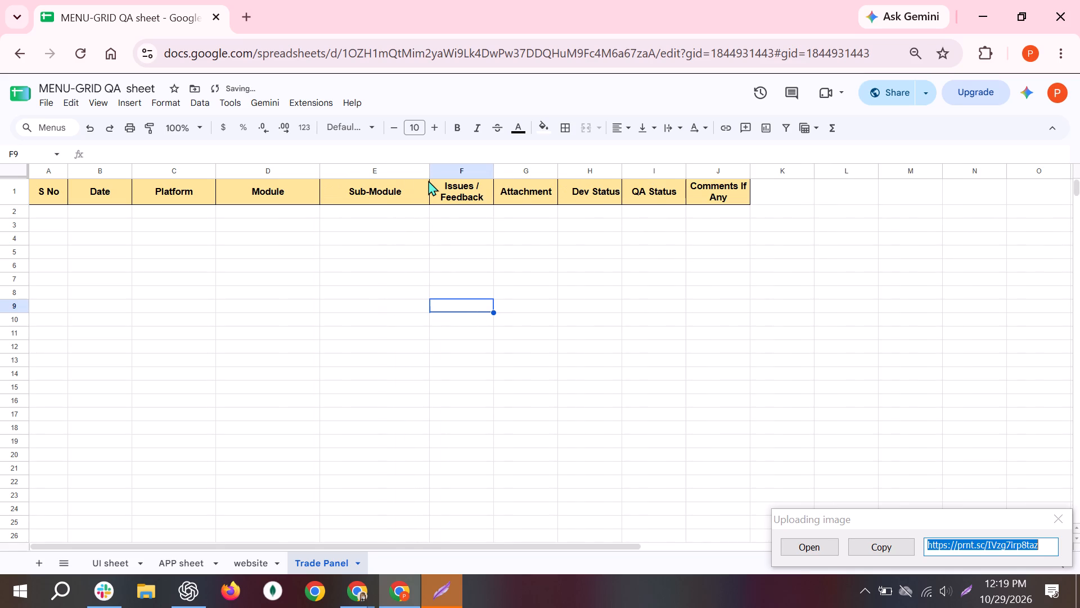
pyautogui.moveTo(493, 167); pyautogui.dragTo(532, 186)
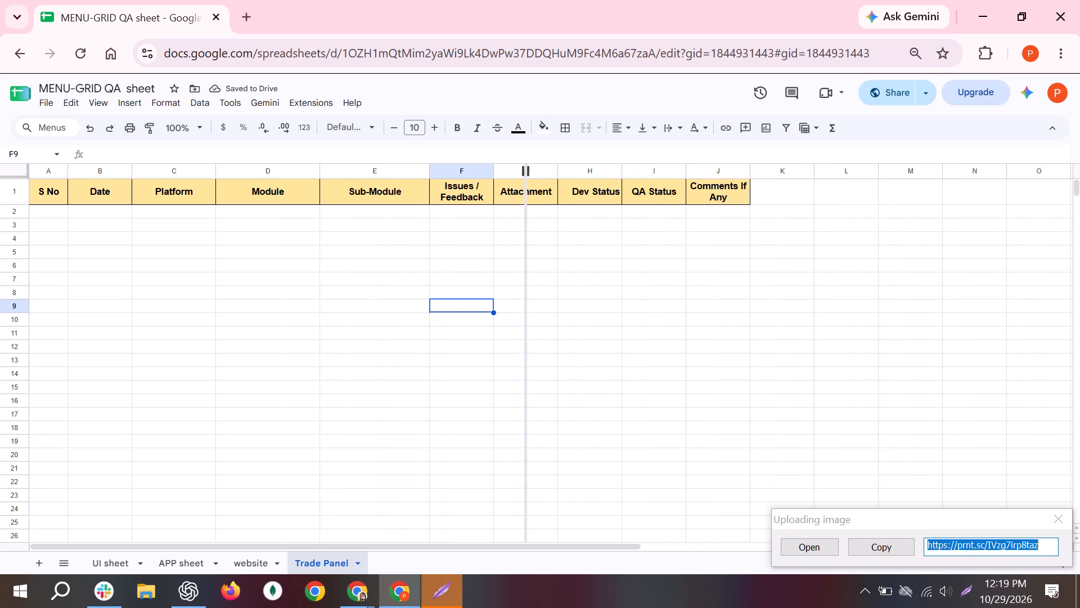
pyautogui.moveTo(532, 186); pyautogui.dragTo(631, 214)
# Widen the Attachment, Dev Status, QA Status and Comments If Any columns so each heading fits on one line.
pyautogui.hscroll(-2, 631, 214)
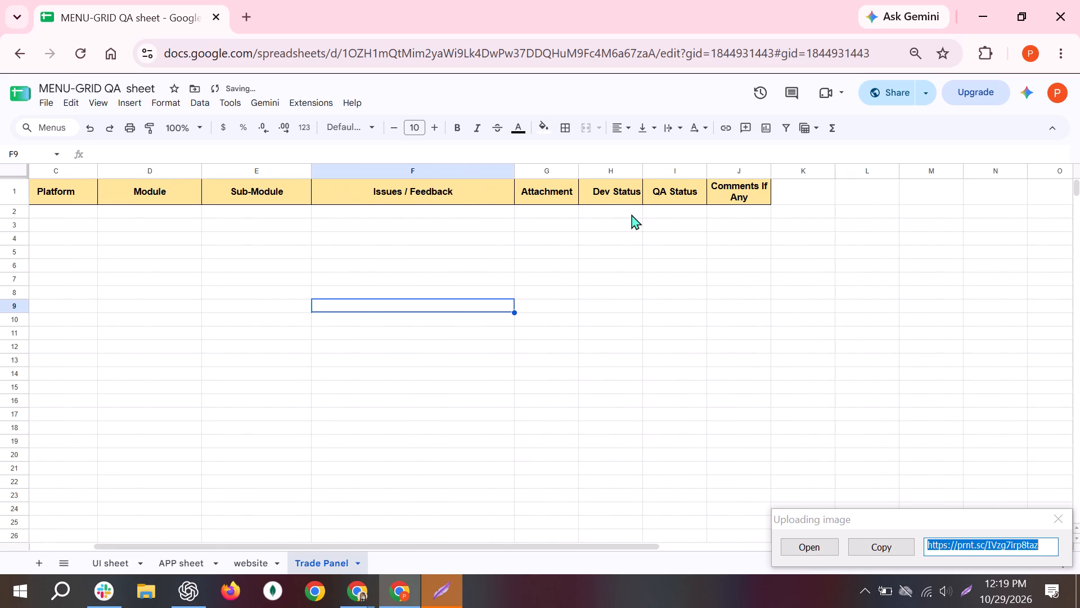
pyautogui.moveTo(569, 167); pyautogui.dragTo(590, 174)
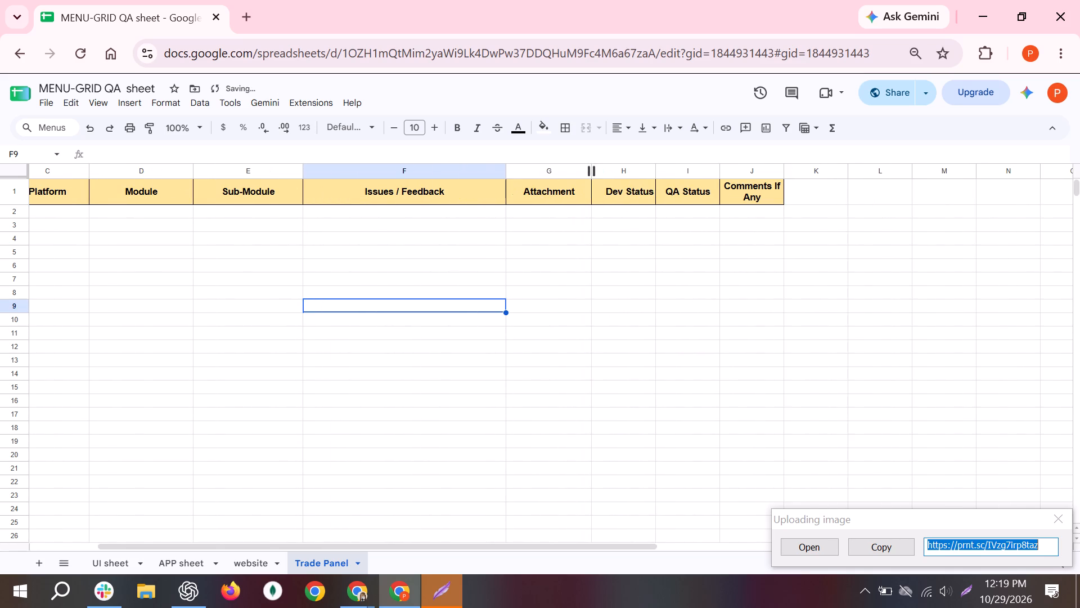
pyautogui.hscroll(-1, 590, 174)
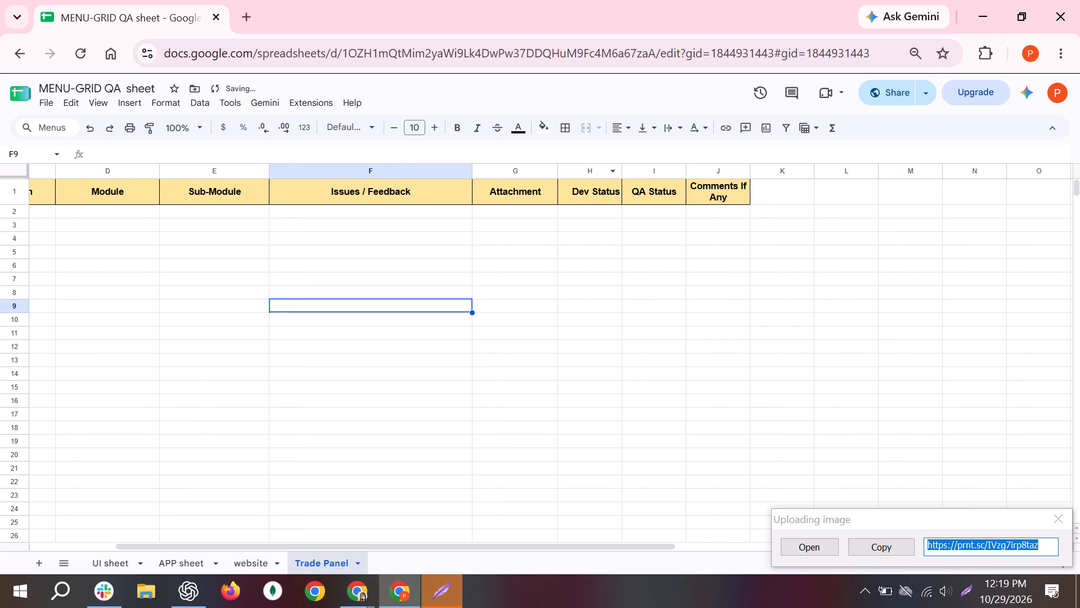
pyautogui.moveTo(621, 170); pyautogui.dragTo(648, 178)
pyautogui.hscroll(-2, 648, 178)
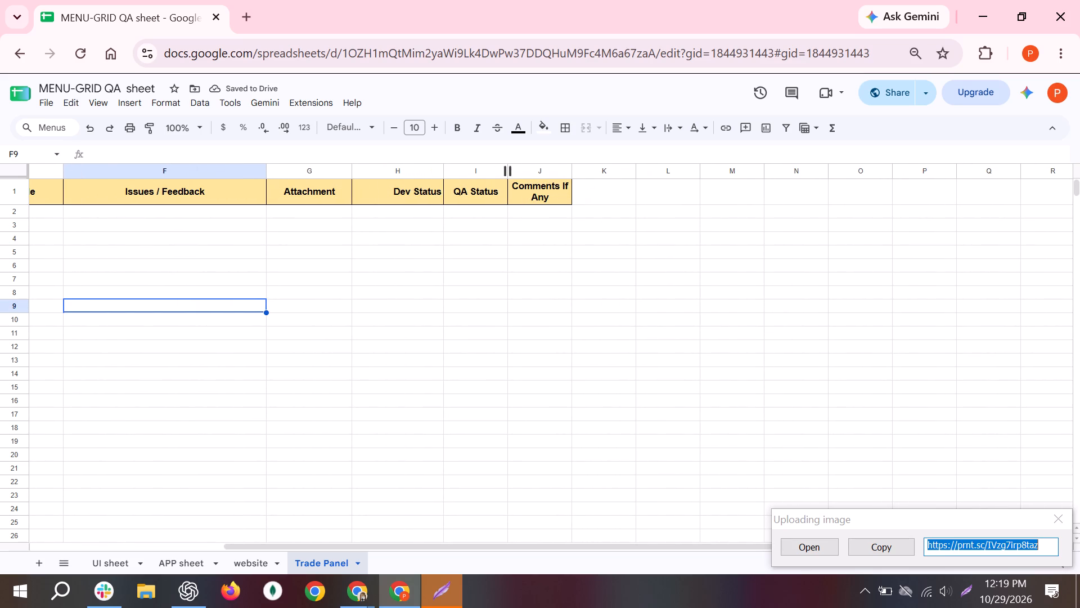
pyautogui.moveTo(510, 167); pyautogui.dragTo(551, 171)
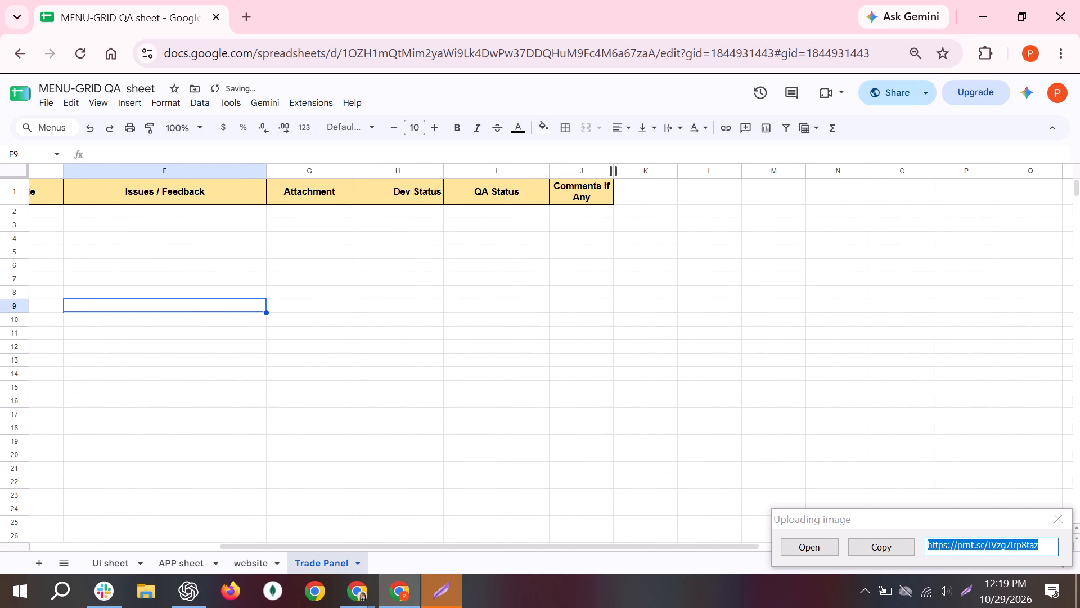
pyautogui.moveTo(612, 170); pyautogui.dragTo(671, 177)
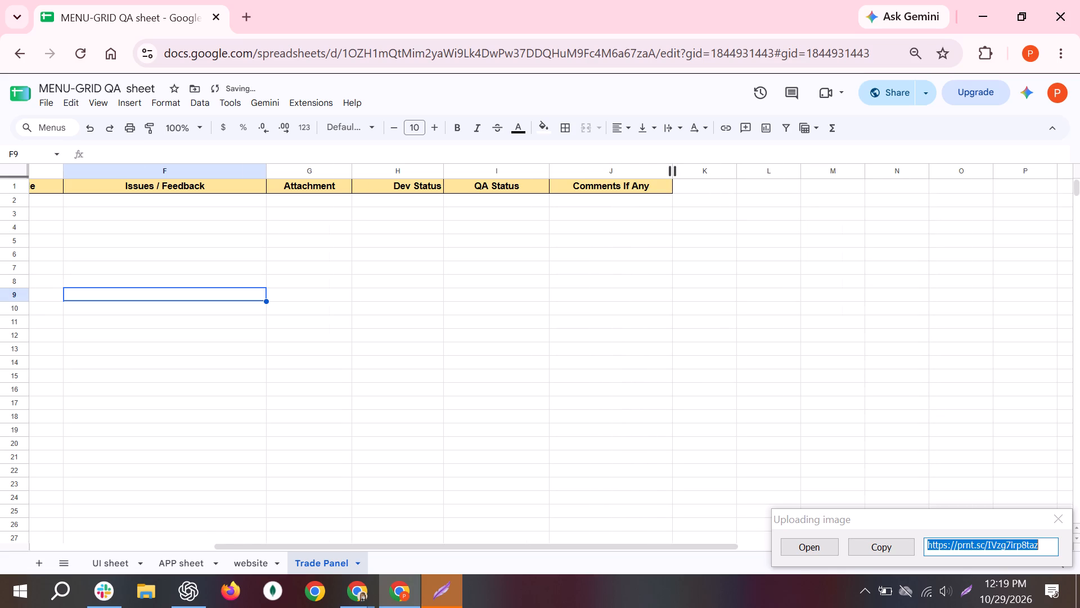
pyautogui.hscroll(-1, 671, 177)
pyautogui.scroll(-2, 671, 177)
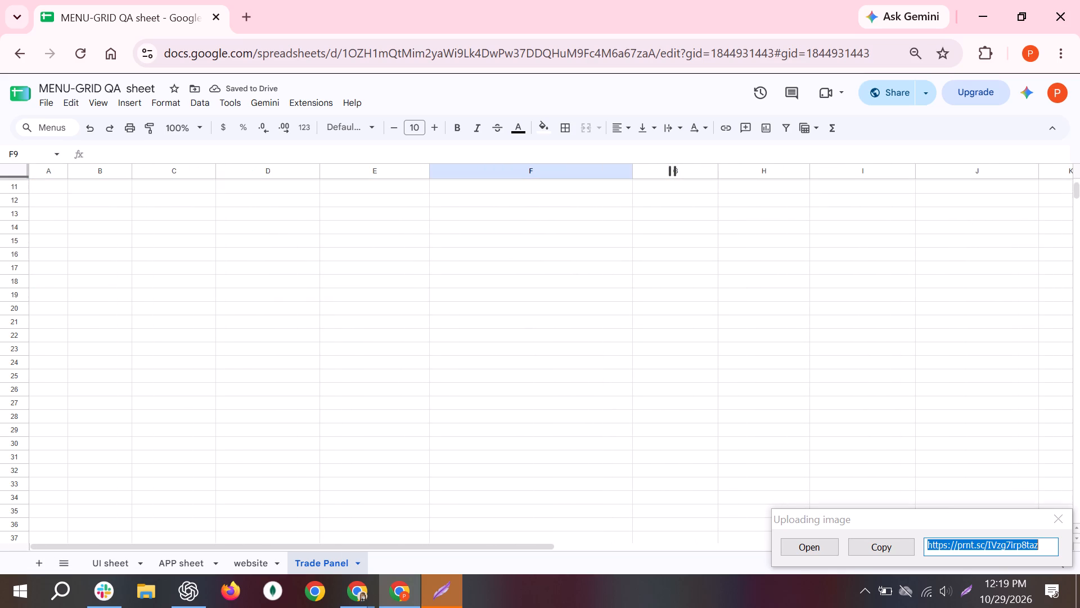
pyautogui.scroll(18, 671, 177)
pyautogui.hscroll(2, 671, 177)
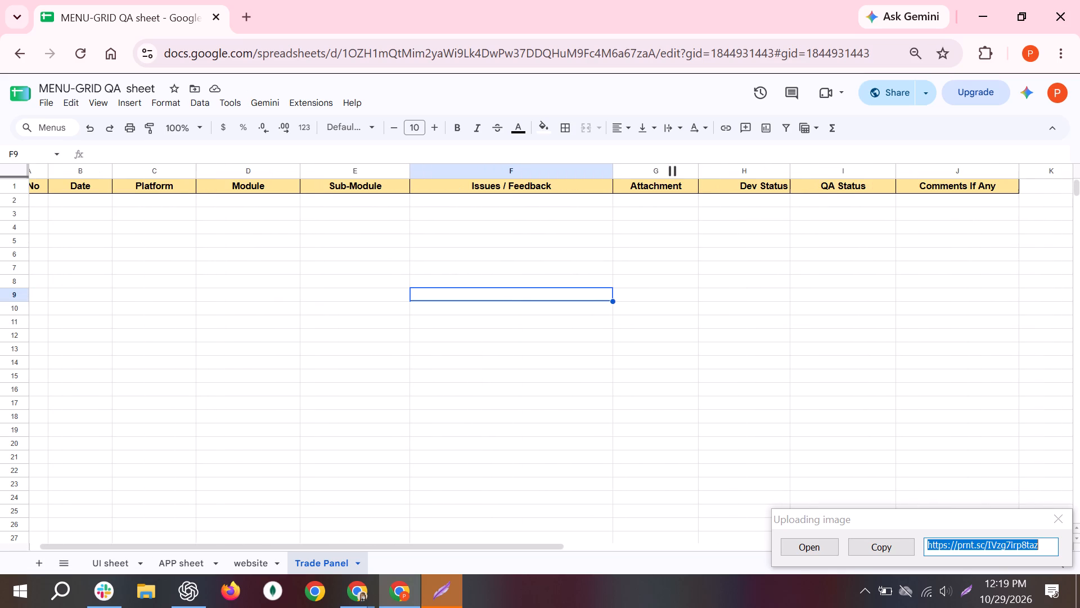
pyautogui.hscroll(3, 671, 177)
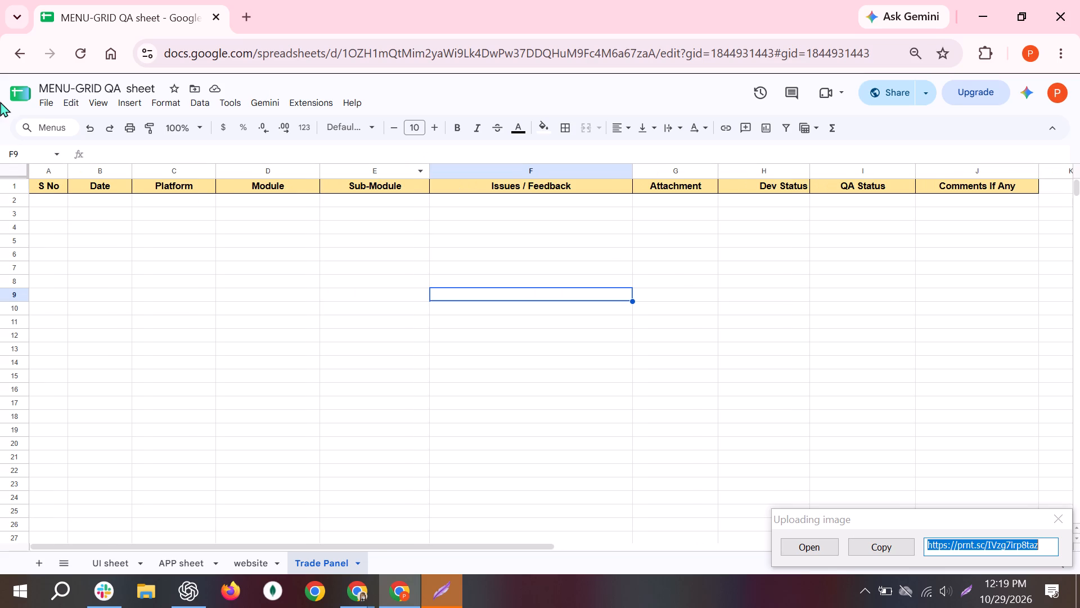
# Apply all borders to the range A1:J40 of the Trade Panel sheet.
pyautogui.click(39, 186)
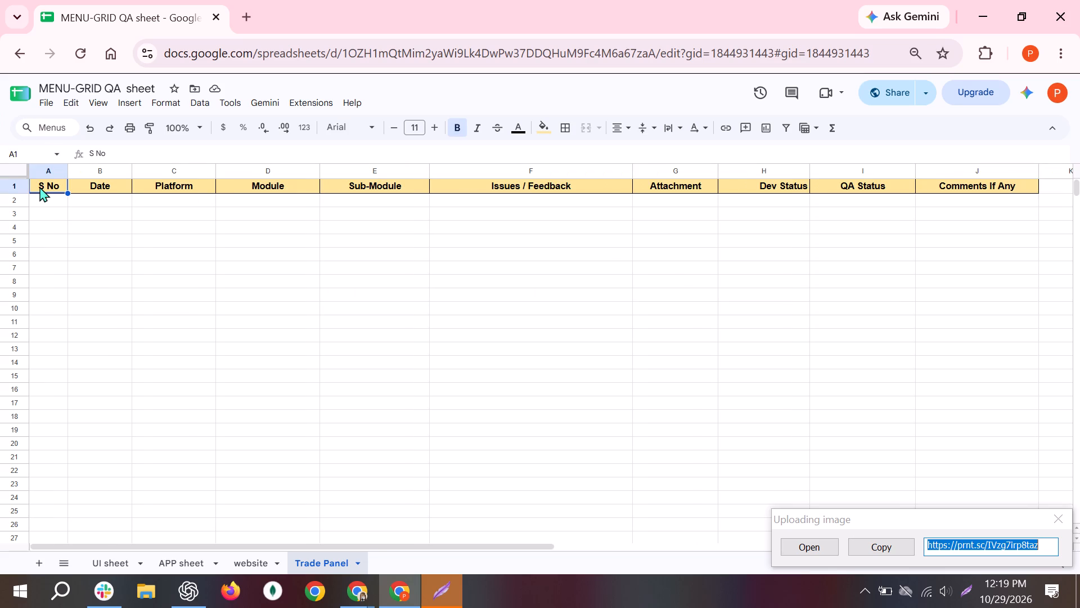
pyautogui.hotkey('shift', 'Down')
pyautogui.hotkey('shift', 'Down')
pyautogui.hotkey('shift', 'Right')
pyautogui.hotkey('shift', 'Right')
pyautogui.hotkey('shift', 'Right')
pyautogui.hotkey('shift', 'Right')
pyautogui.hotkey('shift', 'Right')
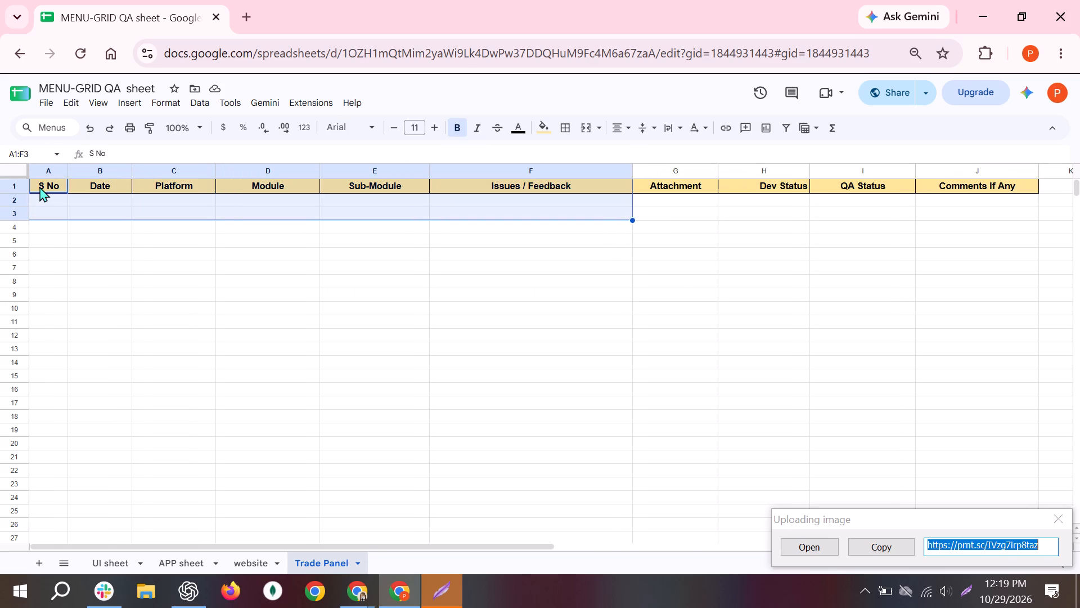
pyautogui.hotkey('shift', 'Right')
pyautogui.hotkey('shift', 'Right')
pyautogui.hotkey('shift', 'Right')
pyautogui.hotkey('shift', 'Right')
pyautogui.hotkey('shift', 'Down')
pyautogui.hotkey('shift', 'Down')
pyautogui.hotkey('shift', 'Down')
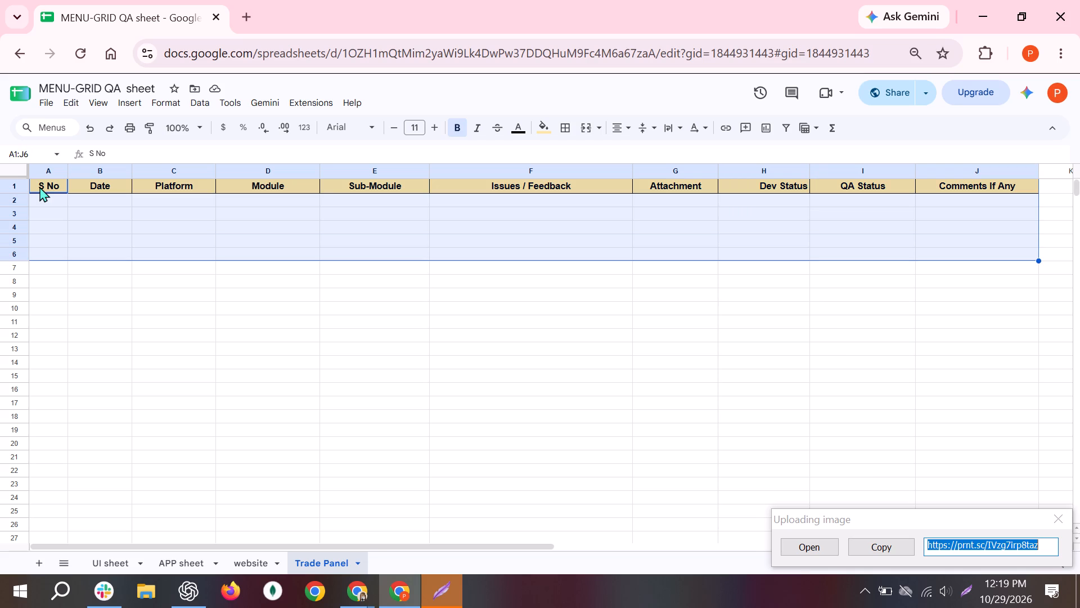
pyautogui.hotkey('shift', 'Down')
pyautogui.hotkey('shift', 'Down')
pyautogui.hotkey('shift', 'Down')
pyautogui.hotkey('shift', 'Down')
pyautogui.hotkey('shift', 'Down')
pyautogui.hotkey('shift', 'Down')
pyautogui.hotkey('shift', 'Down')
pyautogui.hotkey('shift', 'Down')
pyautogui.hotkey('shift', 'Down')
pyautogui.hotkey('shift', 'Down')
pyautogui.hotkey('shift', 'Down')
pyautogui.hotkey('shift', 'Down')
pyautogui.hotkey('shift', 'Down')
pyautogui.hotkey('shift', 'Down')
pyautogui.hotkey('shift', 'Down')
pyautogui.hotkey('shift', 'Down')
pyautogui.hotkey('shift', 'Down')
pyautogui.hotkey('shift', 'Down')
pyautogui.hotkey('shift', 'Down')
pyautogui.hotkey('shift', 'Down')
pyautogui.hotkey('shift', 'Down')
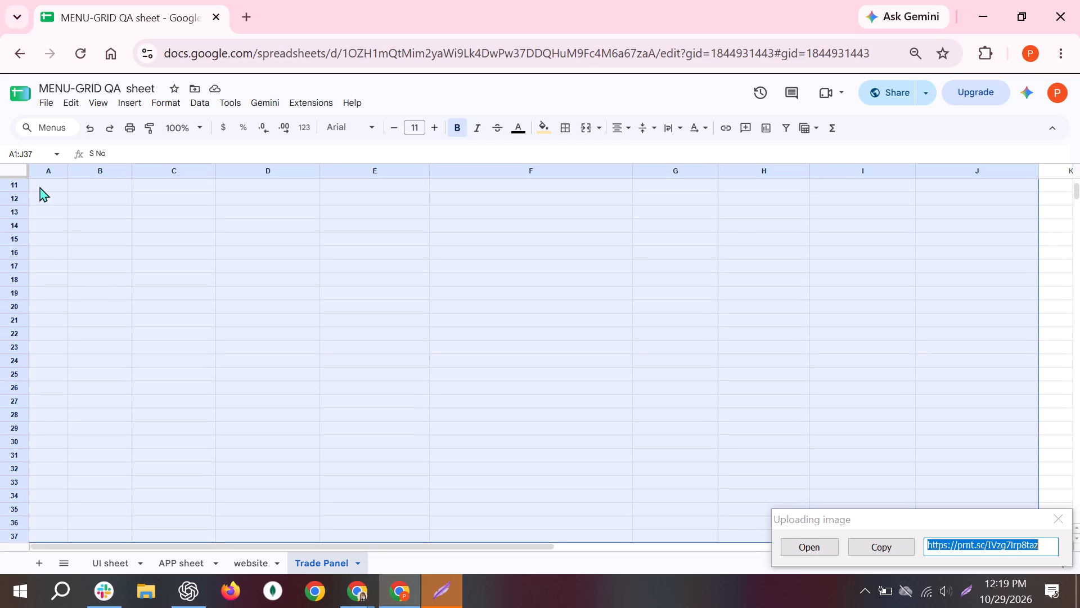
pyautogui.hotkey('shift', 'Down')
pyautogui.hotkey('shift', 'Down')
pyautogui.hotkey('shift', 'Down')
pyautogui.hotkey('shift', 'Up')
pyautogui.hotkey('shift', 'Up')
pyautogui.hotkey('shift', 'Down')
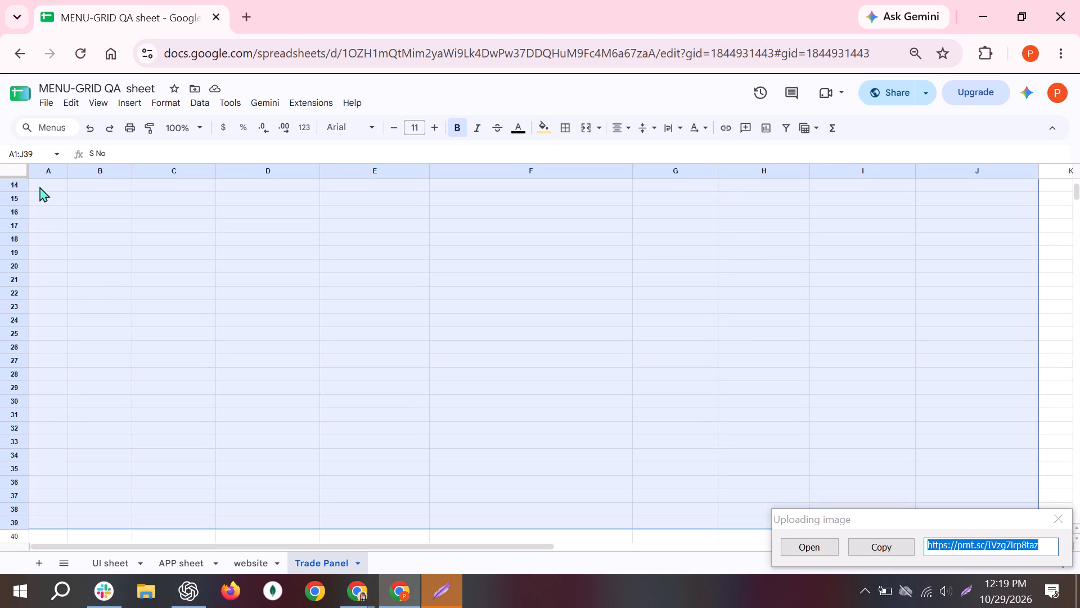
pyautogui.hotkey('shift', 'Down')
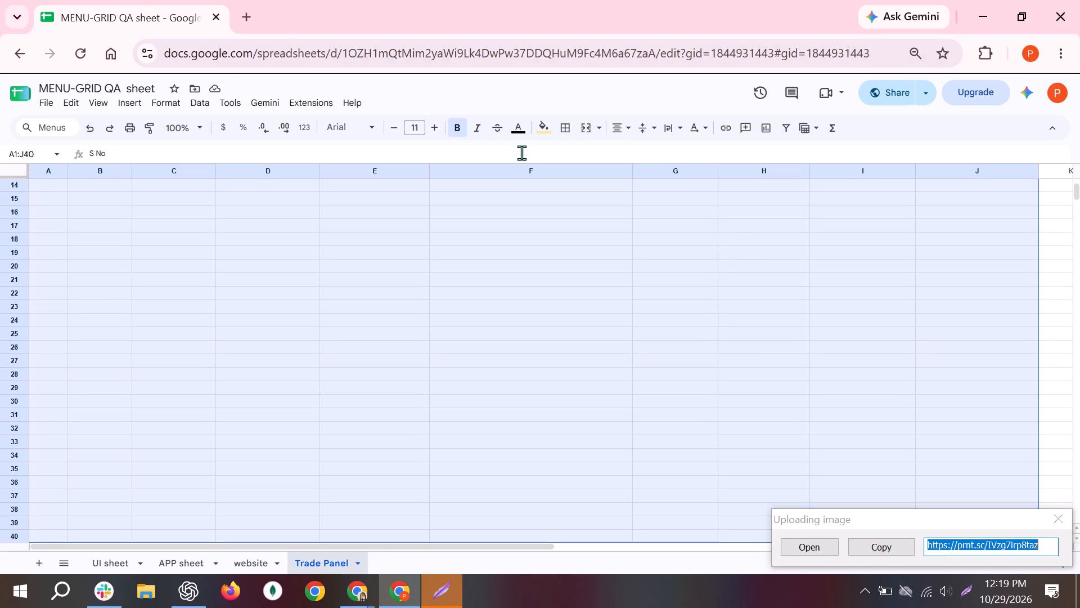
pyautogui.click(558, 126)
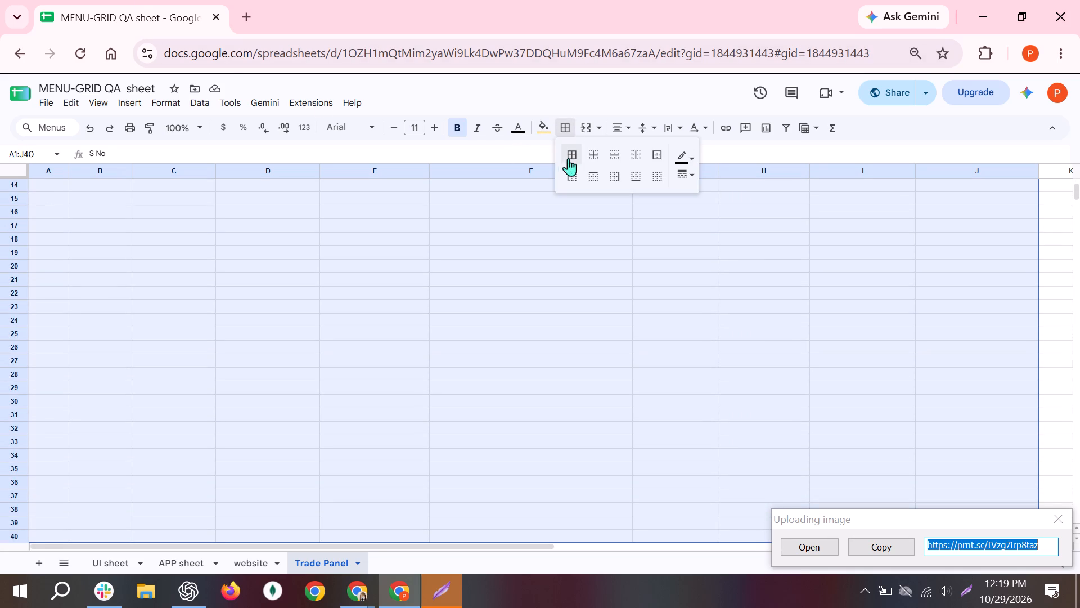
pyautogui.click(573, 156)
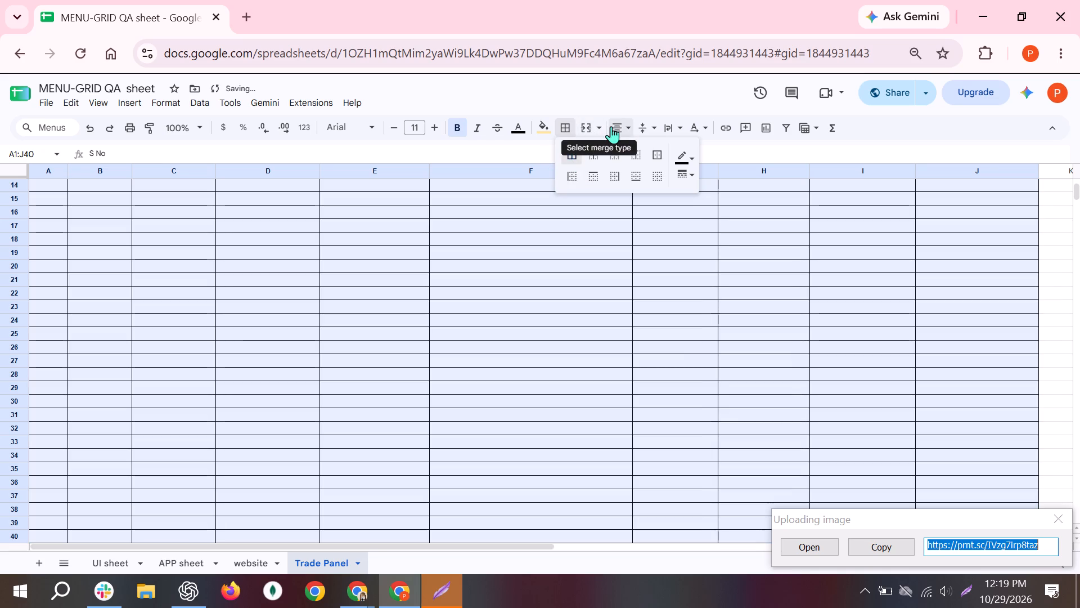
# Set A1:J40 to centred horizontal alignment, middle vertical alignment and wrapped text.
pyautogui.click(618, 127)
pyautogui.click(647, 157)
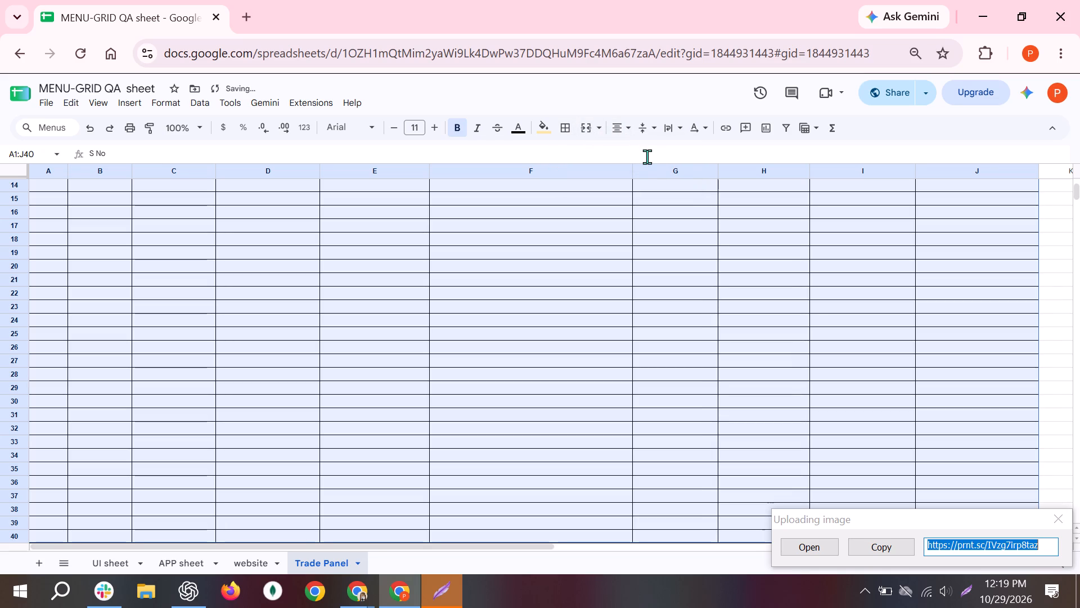
pyautogui.click(647, 131)
pyautogui.click(664, 149)
pyautogui.click(668, 128)
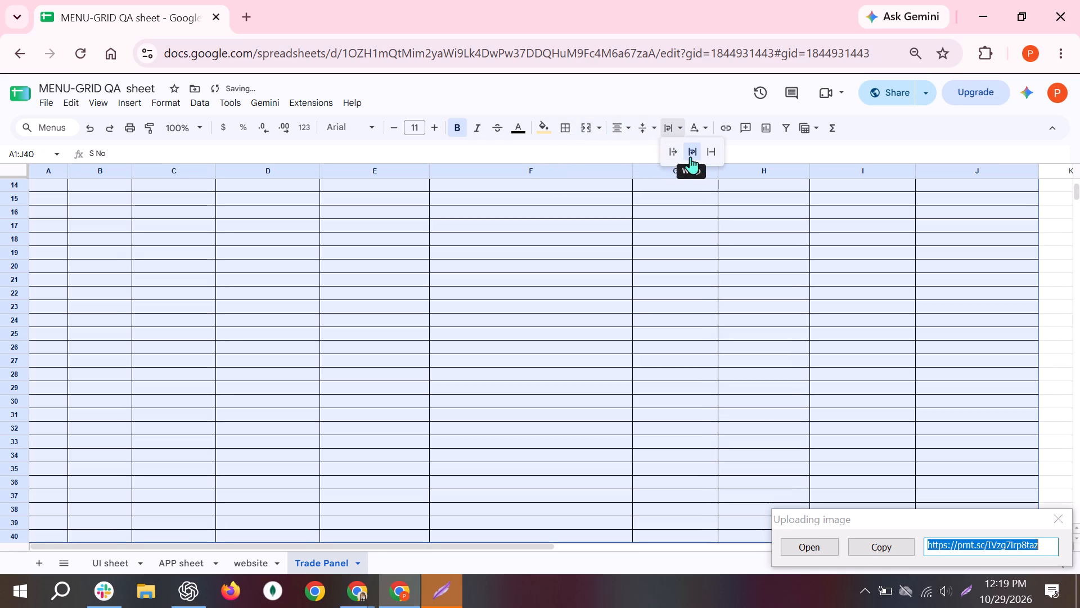
pyautogui.click(690, 157)
pyautogui.click(498, 335)
pyautogui.scroll(18, 498, 335)
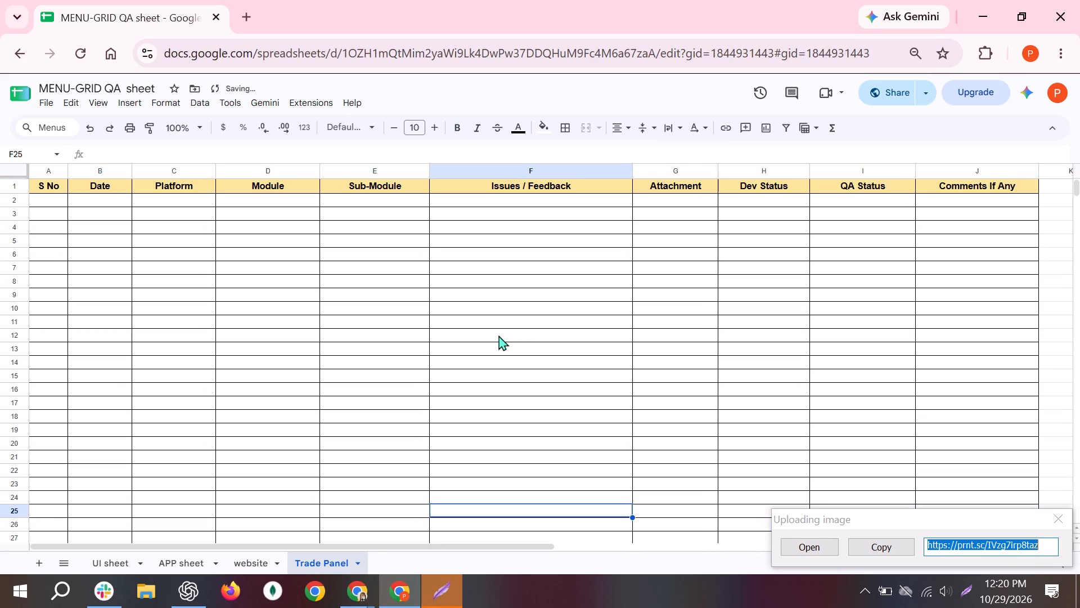
pyautogui.scroll(4, 498, 335)
# Widen the Attachment column to nearly twice its width so it has room for a screenshot link.
pyautogui.moveTo(720, 172); pyautogui.dragTo(780, 173)
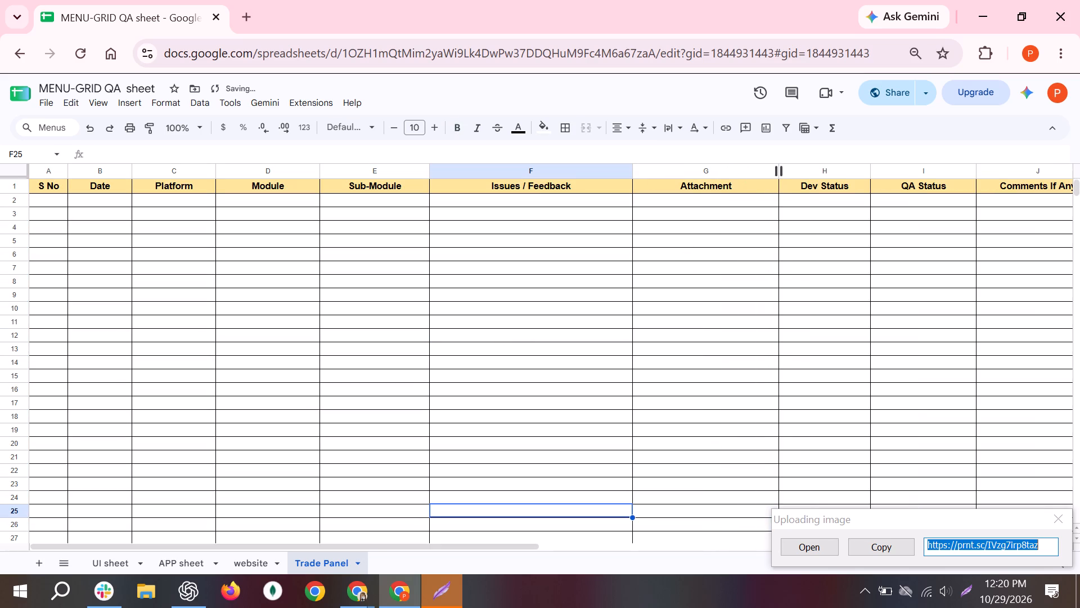
pyautogui.moveTo(780, 173); pyautogui.dragTo(795, 176)
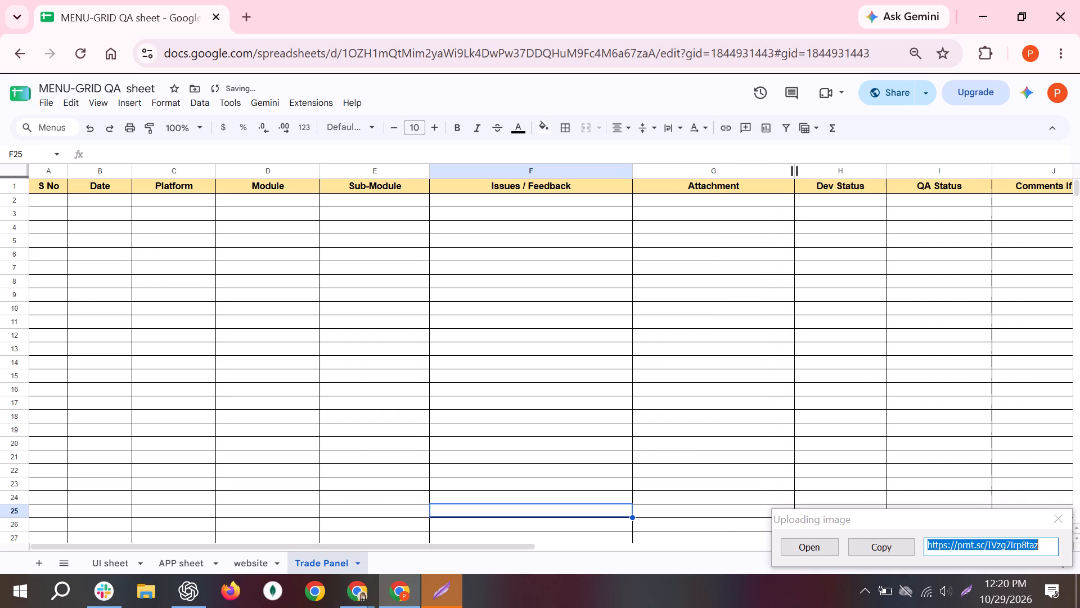
pyautogui.click(877, 544)
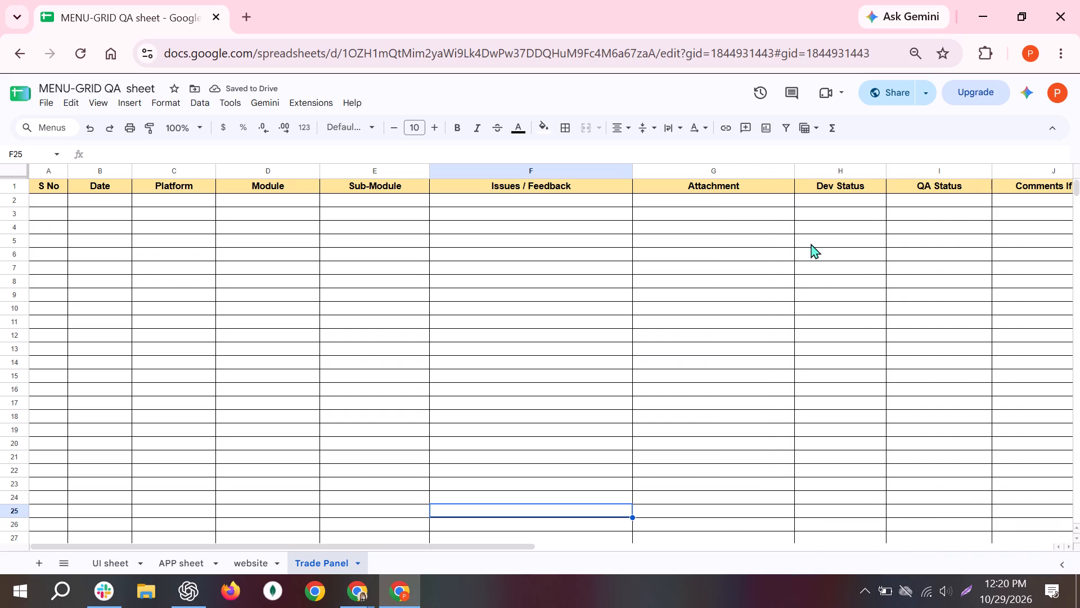
pyautogui.click(773, 204)
pyautogui.hotkey('ctrl', 'v')
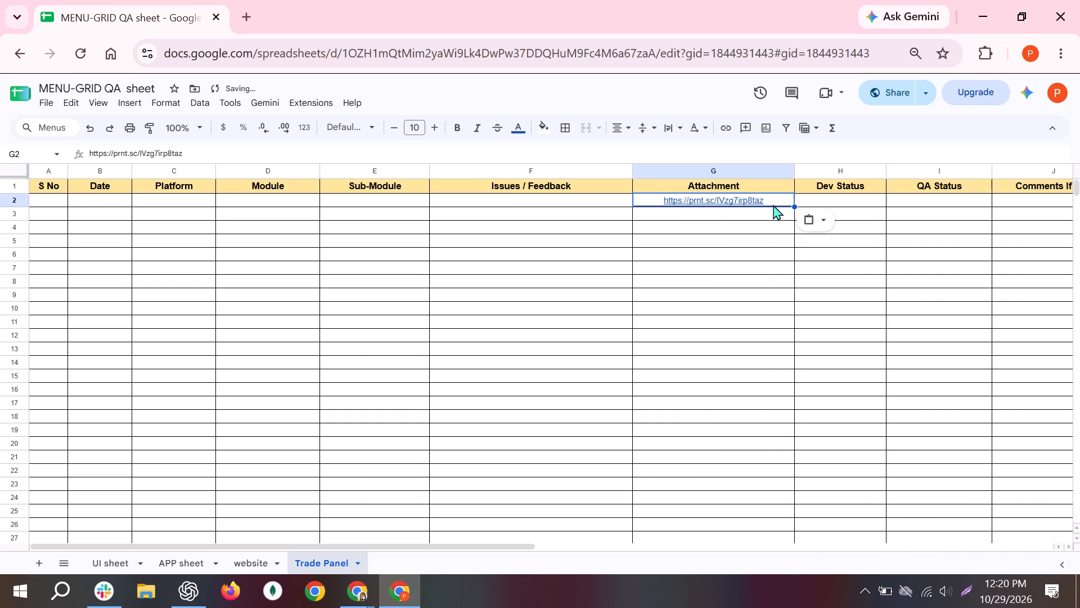
# Fill in row 2 with S No 1 and the date 29-10-2026.
pyautogui.press('Left')
pyautogui.press('Left')
pyautogui.press('Left')
pyautogui.press('Left')
pyautogui.press('Left')
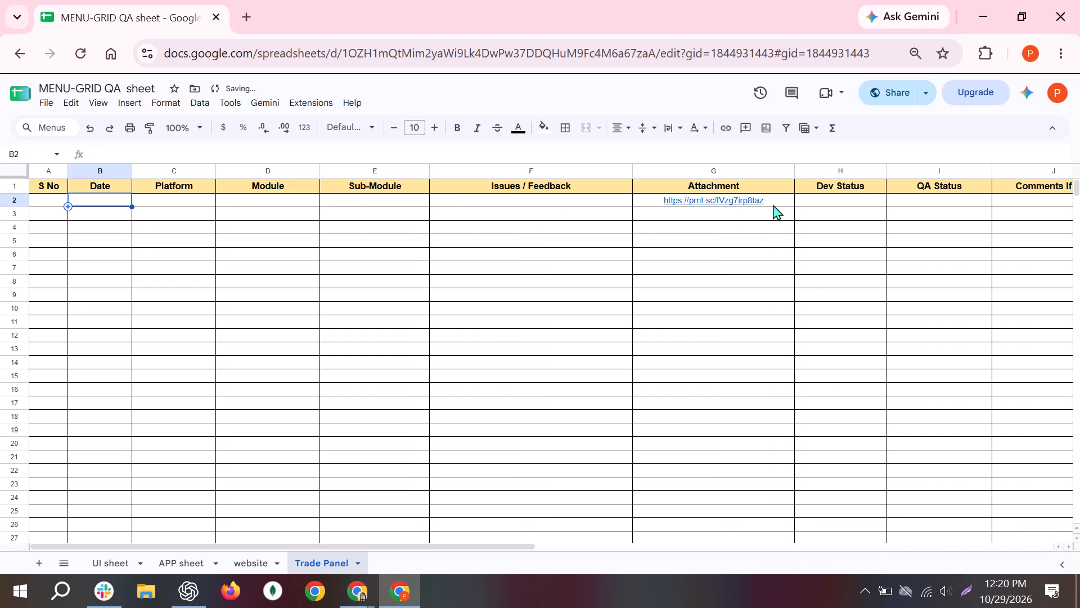
pyautogui.press('Left')
pyautogui.press('1')
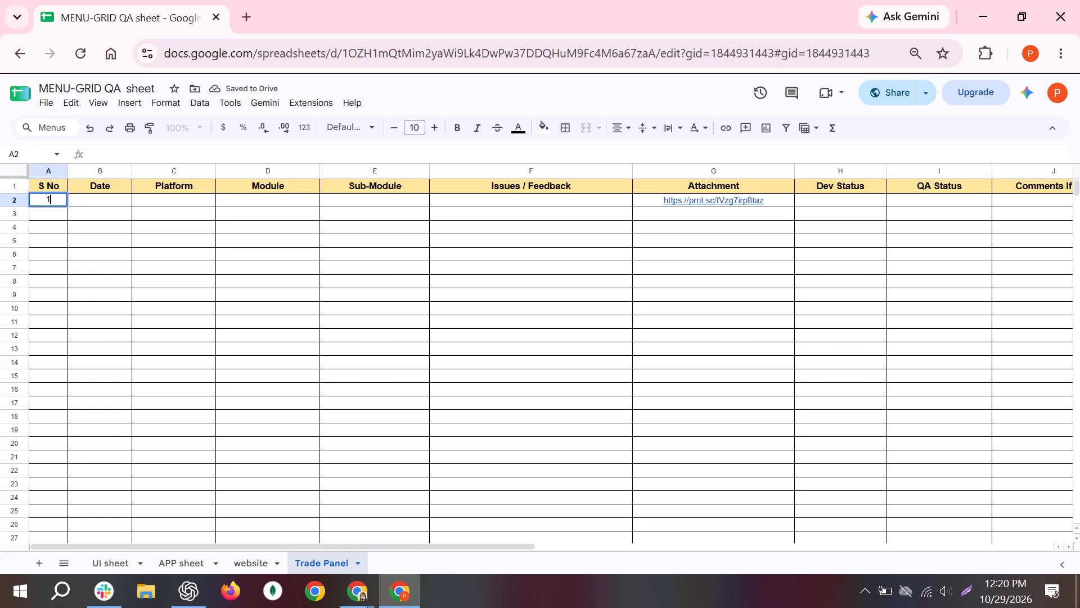
pyautogui.press('Right')
pyautogui.press('2')
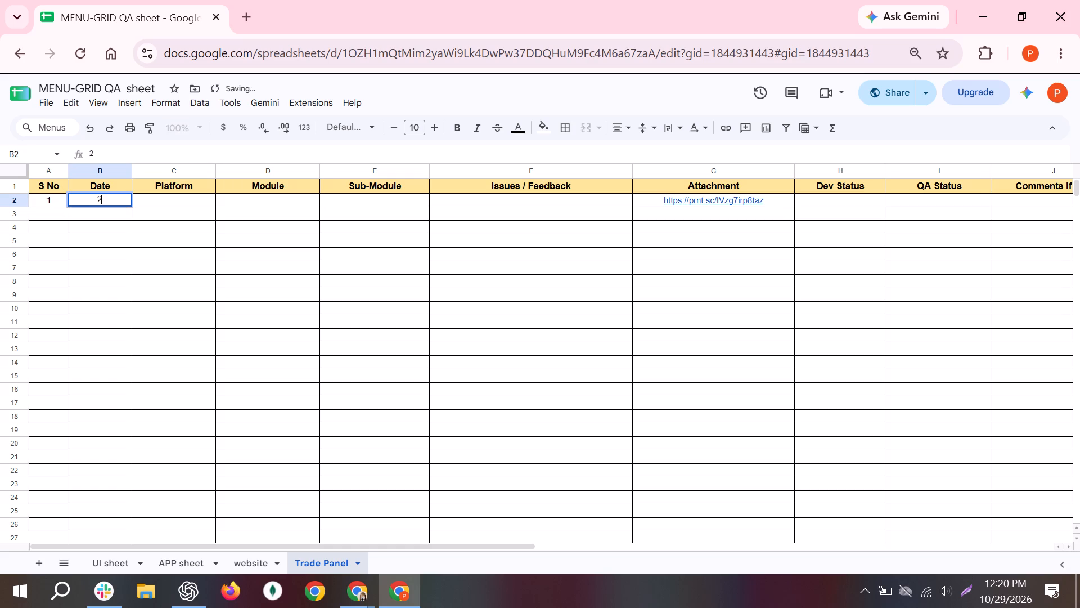
pyautogui.press('9')
pyautogui.press('-')
pyautogui.write('10-202')
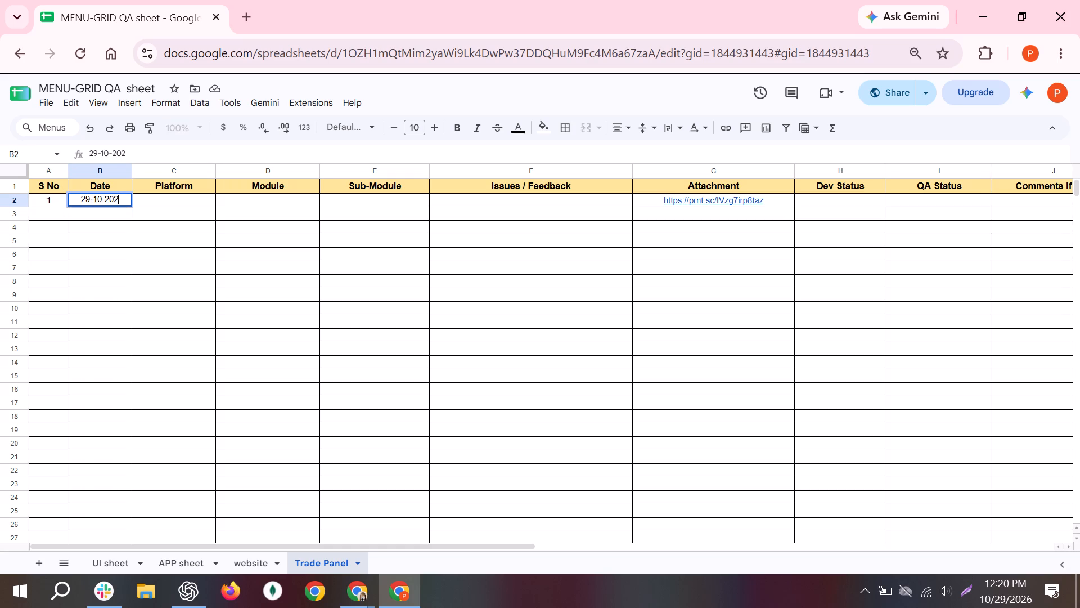
pyautogui.press('6')
pyautogui.press('Right')
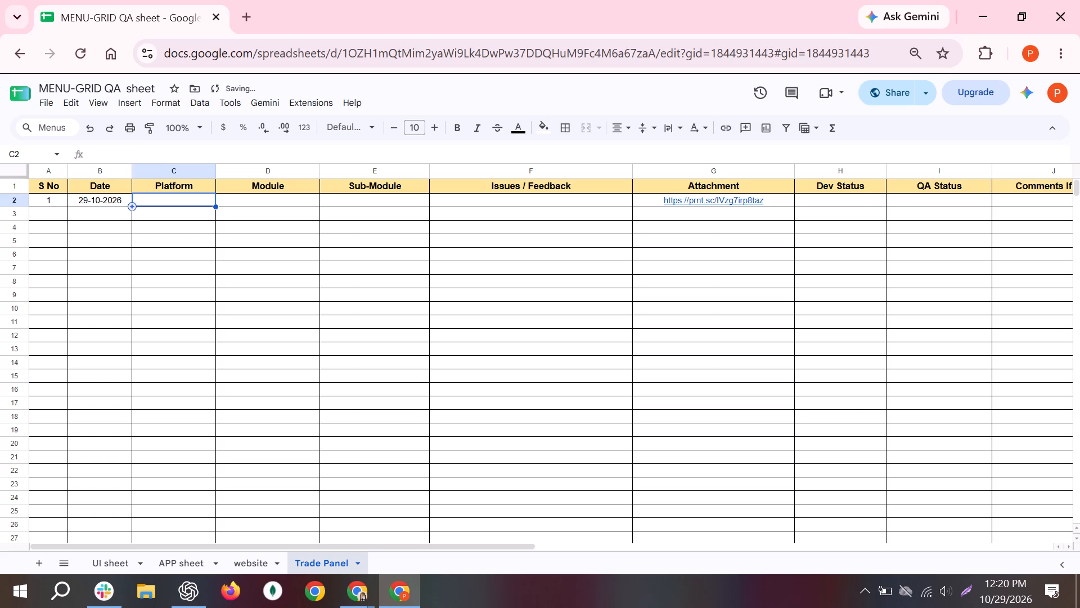
# Enter website as the Platform in cell C2.
pyautogui.write('TR')
pyautogui.press('BackSpace')
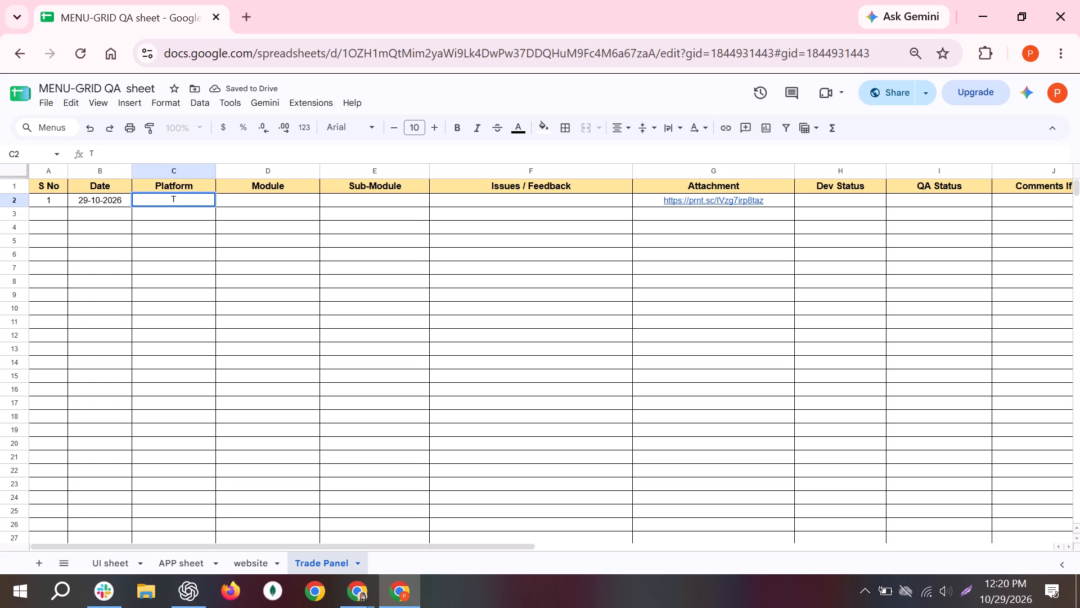
pyautogui.write('radw')
pyautogui.press('space')
pyautogui.press('BackSpace')
pyautogui.press('BackSpace')
pyautogui.press('w')
pyautogui.press('BackSpace')
pyautogui.press('BackSpace')
pyautogui.press('e')
pyautogui.press('BackSpace')
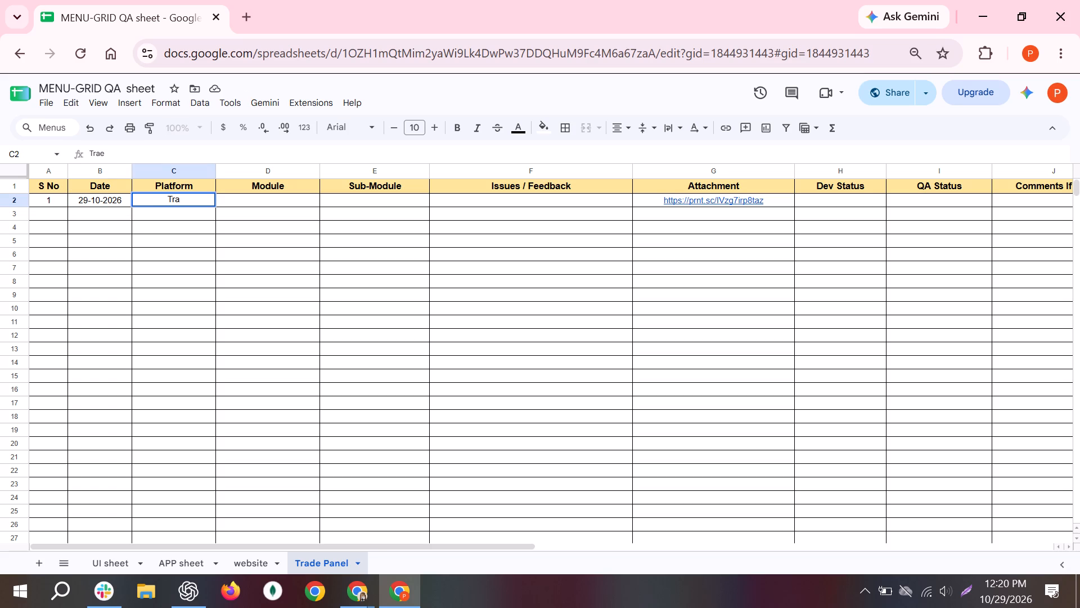
pyautogui.press('BackSpace')
pyautogui.press('BackSpace')
pyautogui.press('BackSpace')
pyautogui.write('website')
pyautogui.press('space')
pyautogui.press('Right')
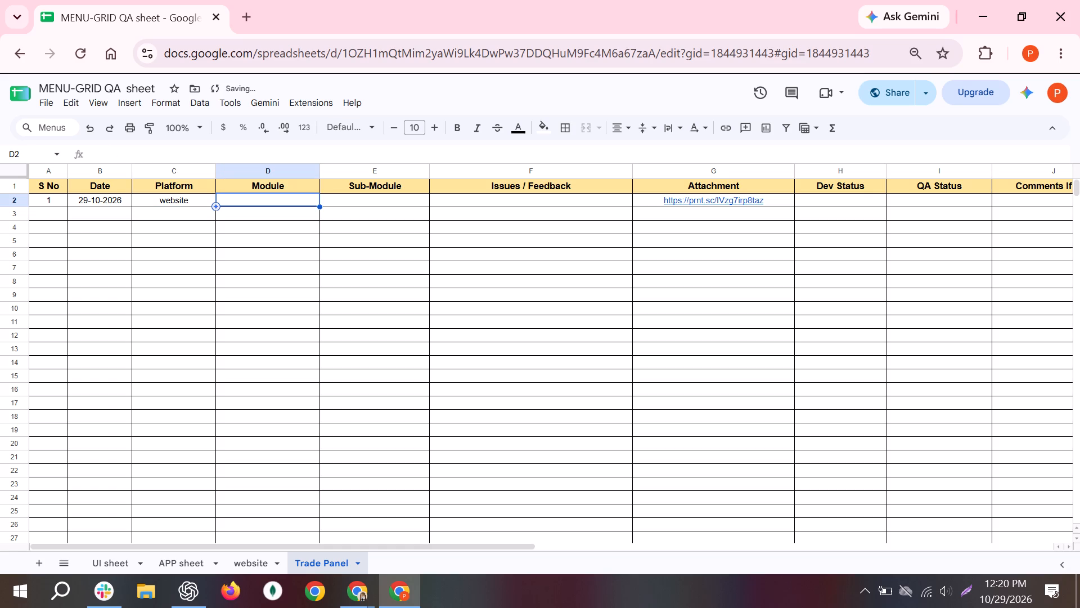
# Check the module name on the MenuGrid Suppliers page and enter Inventory Management as the Module in D2.
pyautogui.hotkey('alt', 'Tab')
pyautogui.hotkey('alt', 'Tab')
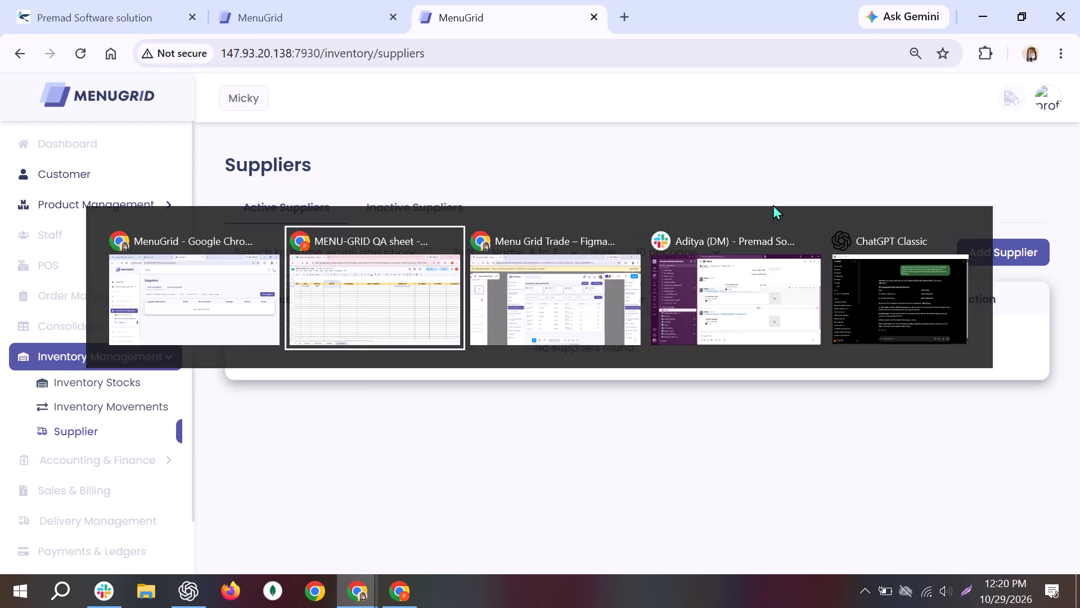
pyautogui.write('Invendor')
pyautogui.press('BackSpace')
pyautogui.press('BackSpace')
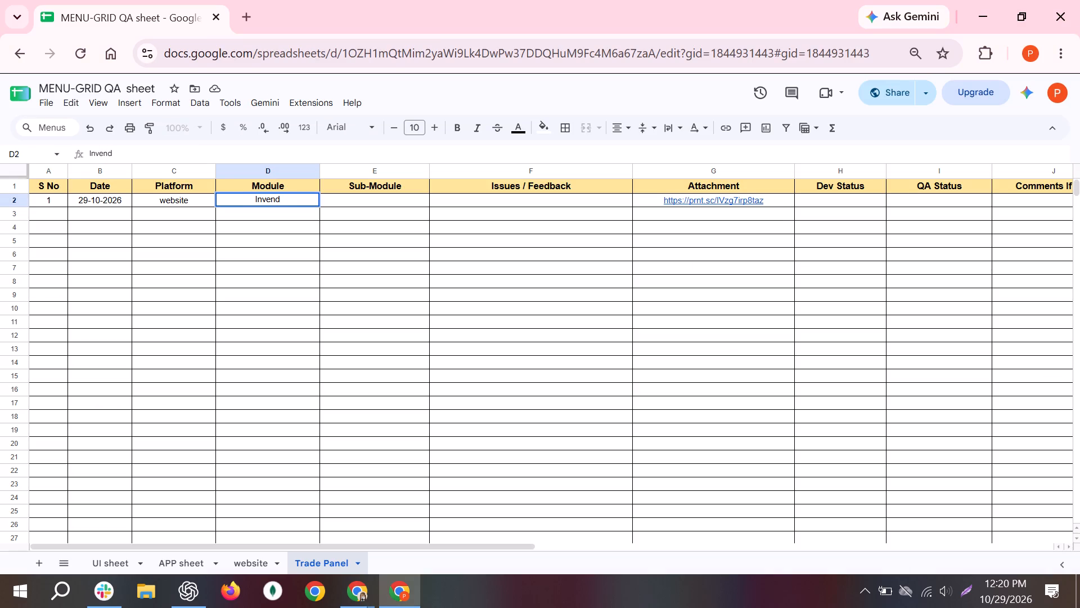
pyautogui.press('BackSpace')
pyautogui.write('tory Manage')
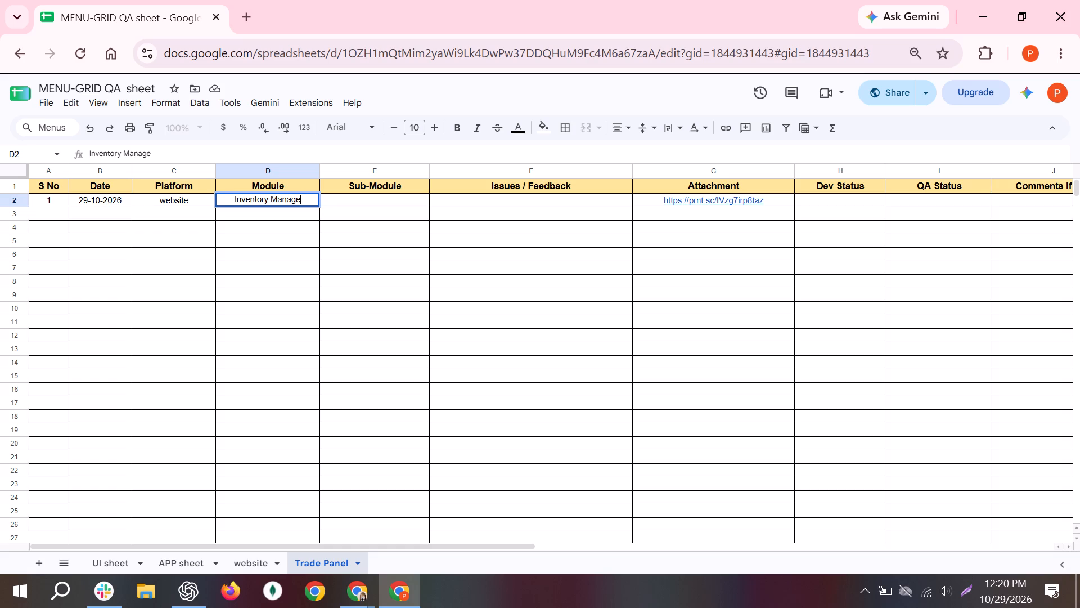
pyautogui.write('ment')
pyautogui.press('space')
# Check the Module entry in D2 against the module name on the MenuGrid Suppliers page.
pyautogui.hotkey('alt', 'Tab')
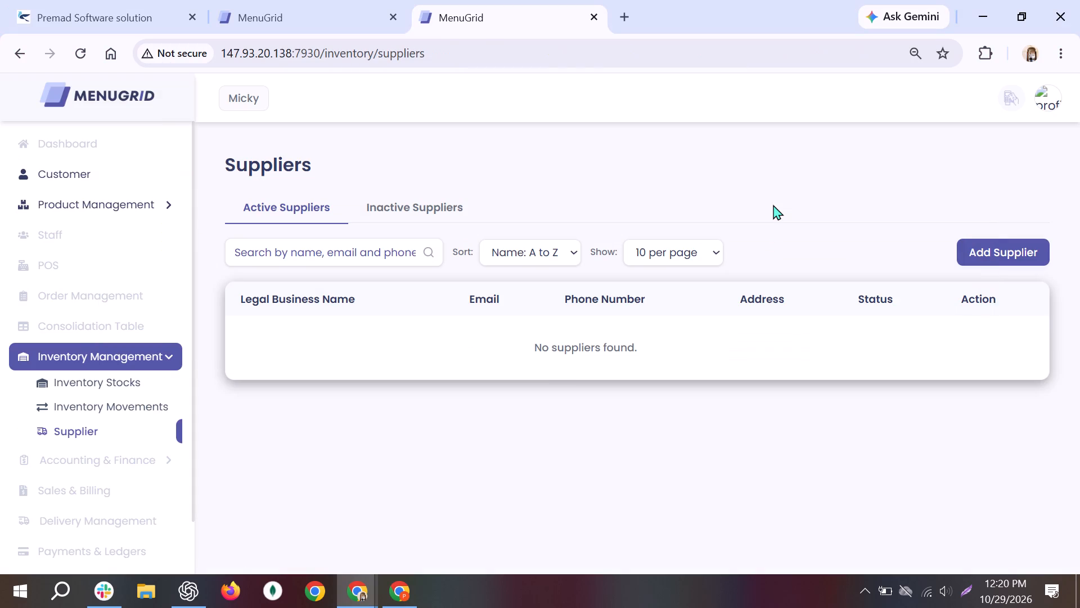
pyautogui.hotkey('alt', 'Tab')
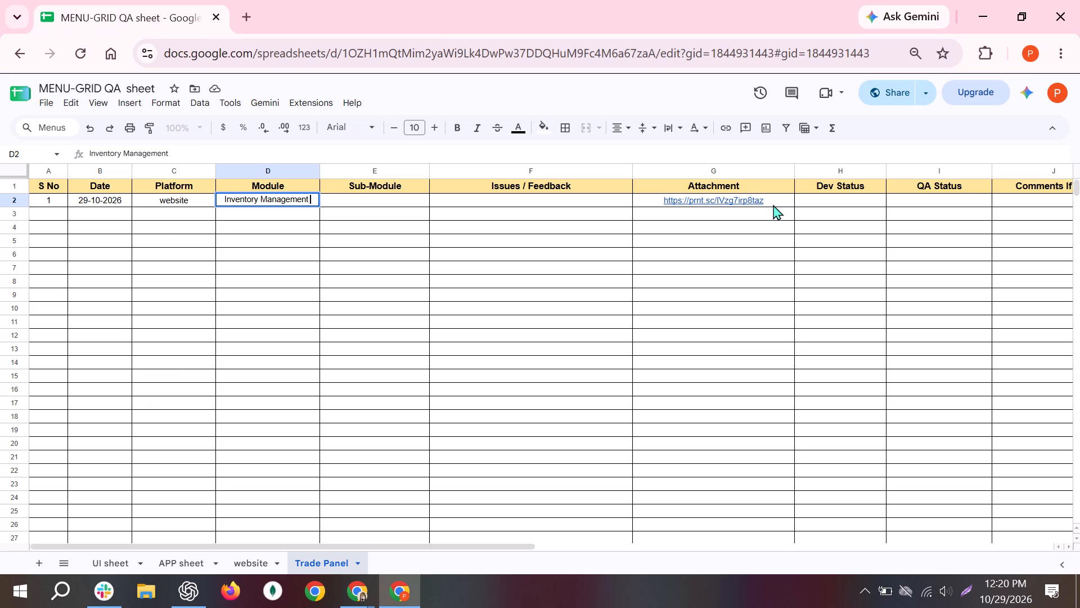
pyautogui.hotkey('alt', 'Tab')
pyautogui.hotkey('alt', 'Tab')
pyautogui.hotkey('alt', 'Tab')
pyautogui.hotkey('alt', 'Tab')
pyautogui.hotkey('alt', 'Tab')
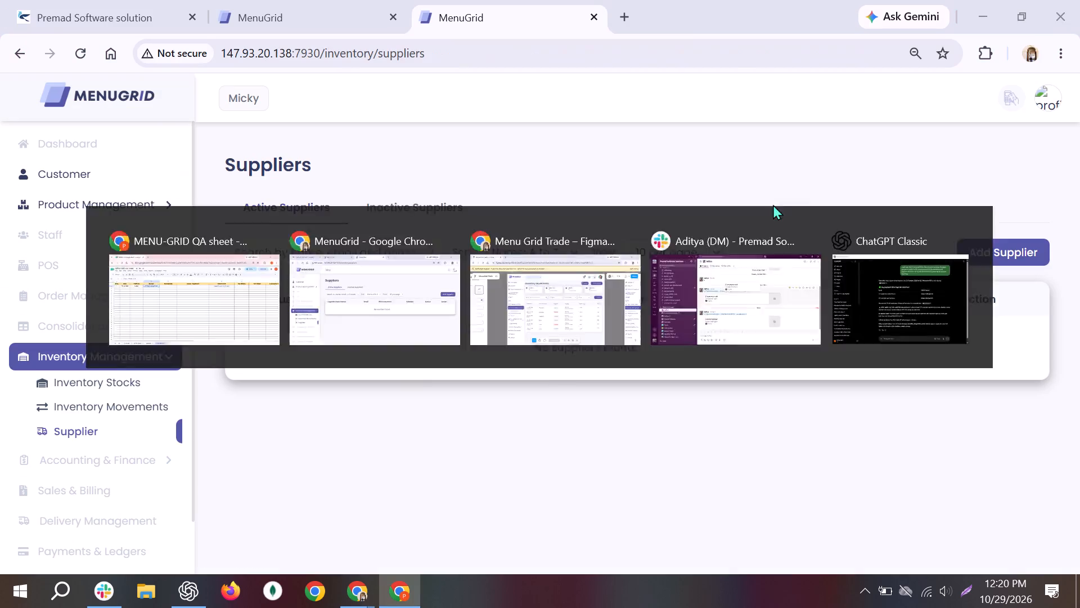
pyautogui.hotkey('alt', 'Tab')
pyautogui.hotkey('alt', 'Tab')
pyautogui.hotkey('alt', 'Tab')
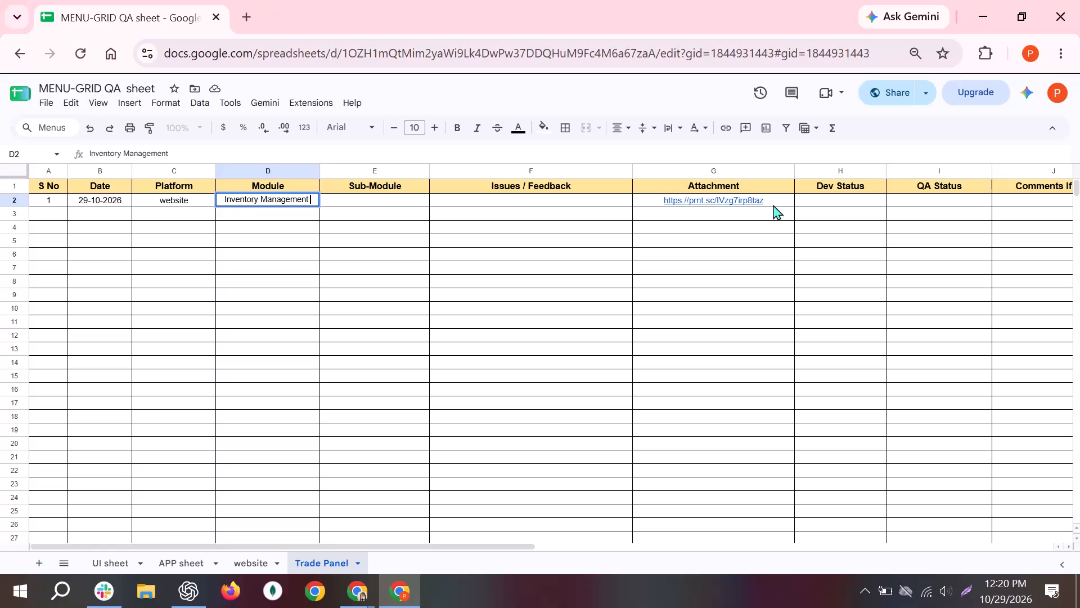
# Replace the Platform text in C2 with a dropdown whose first option is Website, coloured light red.
pyautogui.press('Left')
pyautogui.press('BackSpace')
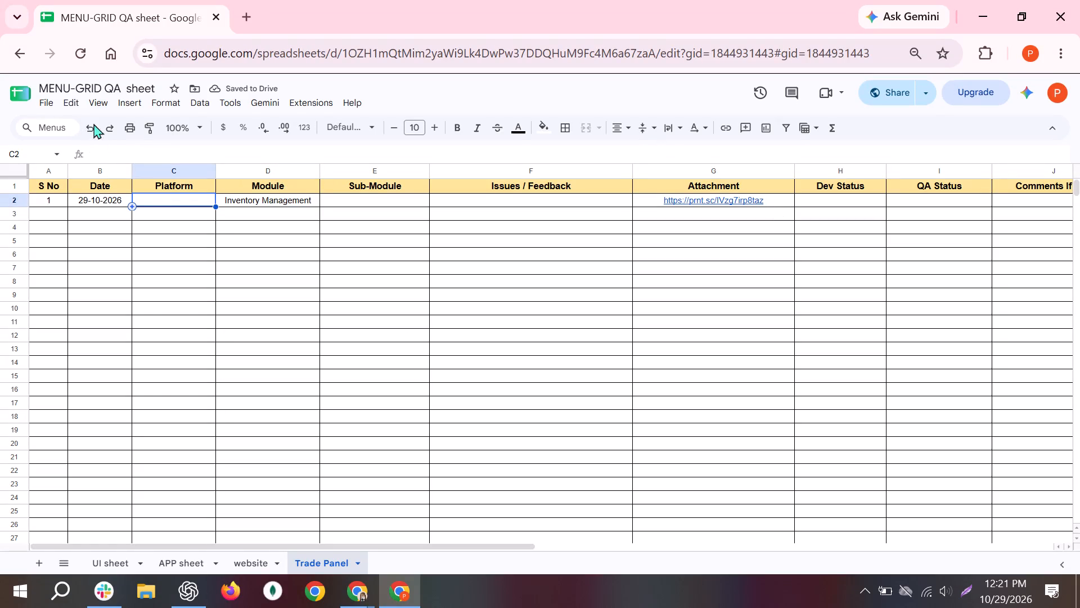
pyautogui.rightClick(191, 201)
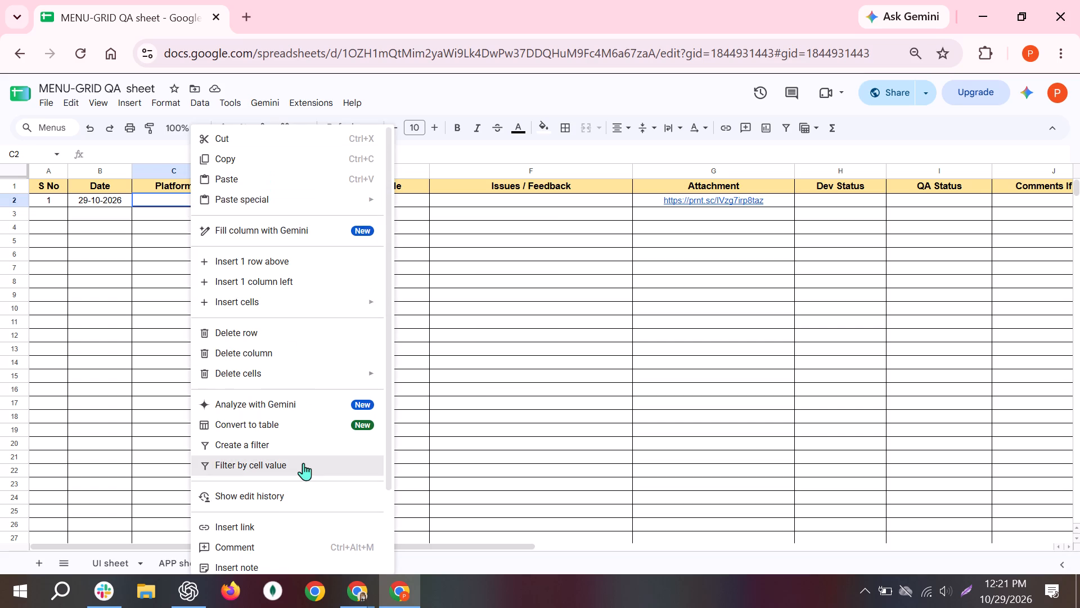
pyautogui.scroll(-7, 303, 467)
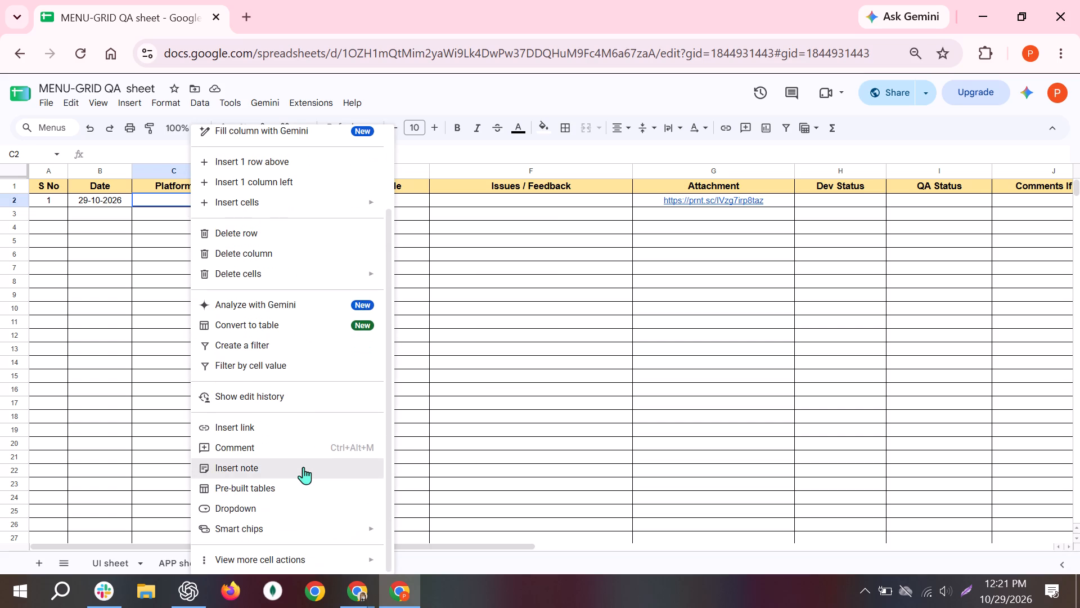
pyautogui.click(254, 511)
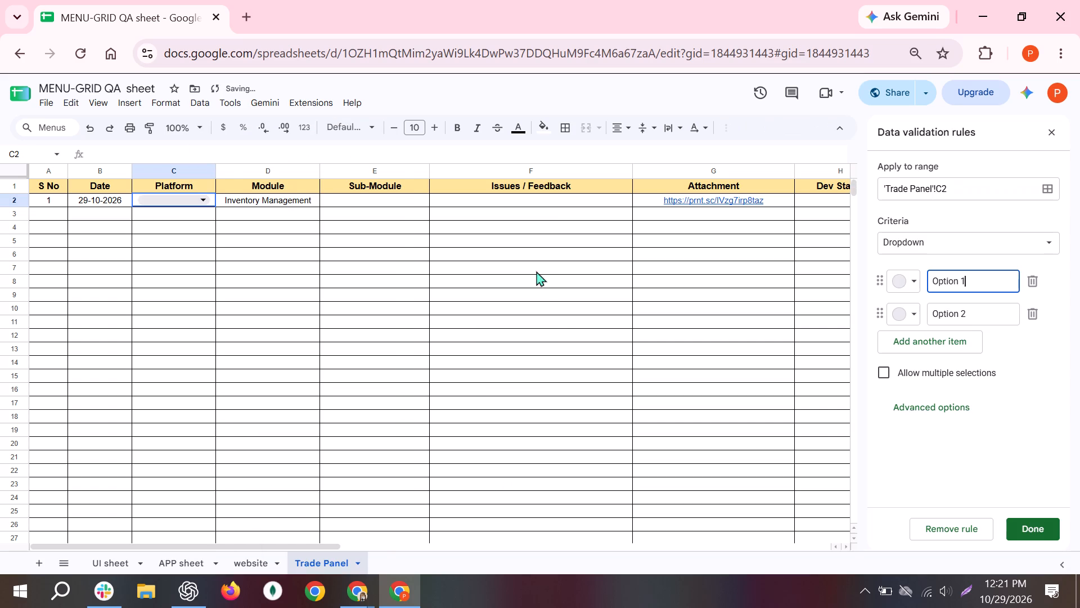
pyautogui.tripleClick(987, 281)
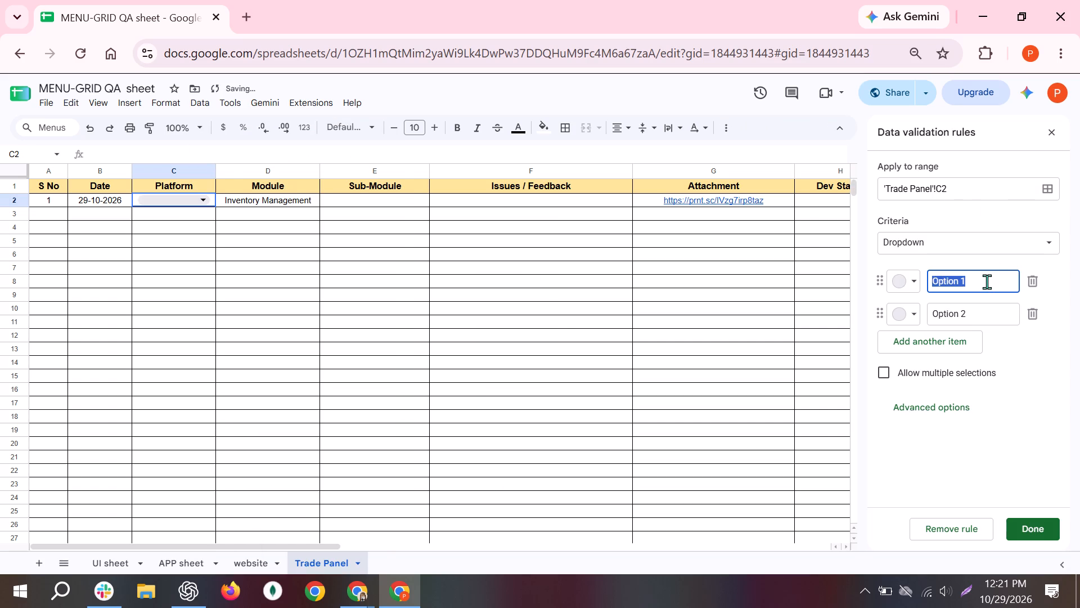
pyautogui.press('BackSpace')
pyautogui.write('Web')
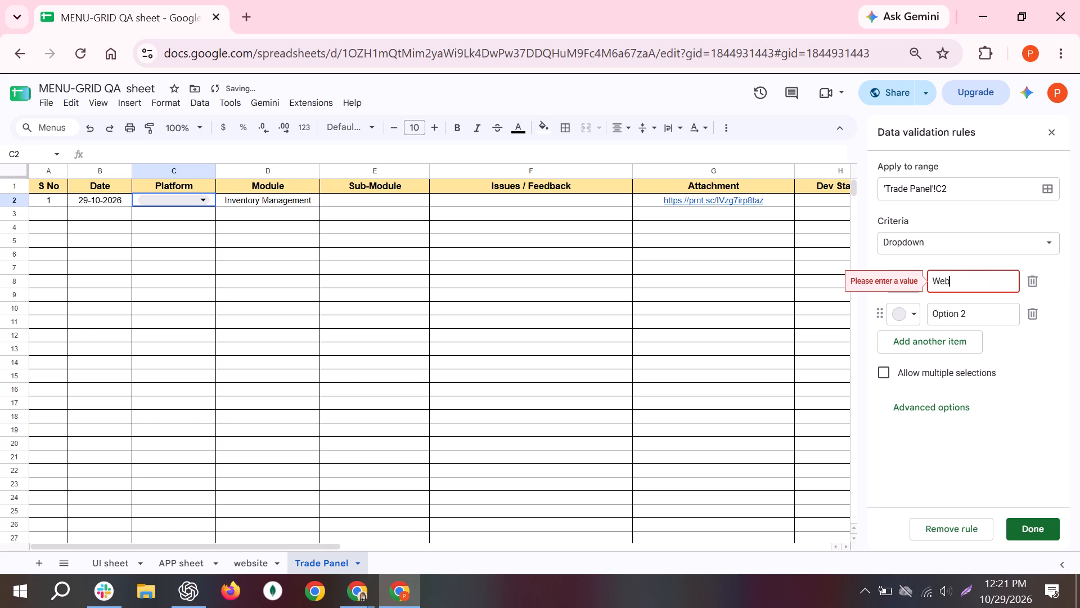
pyautogui.write('site')
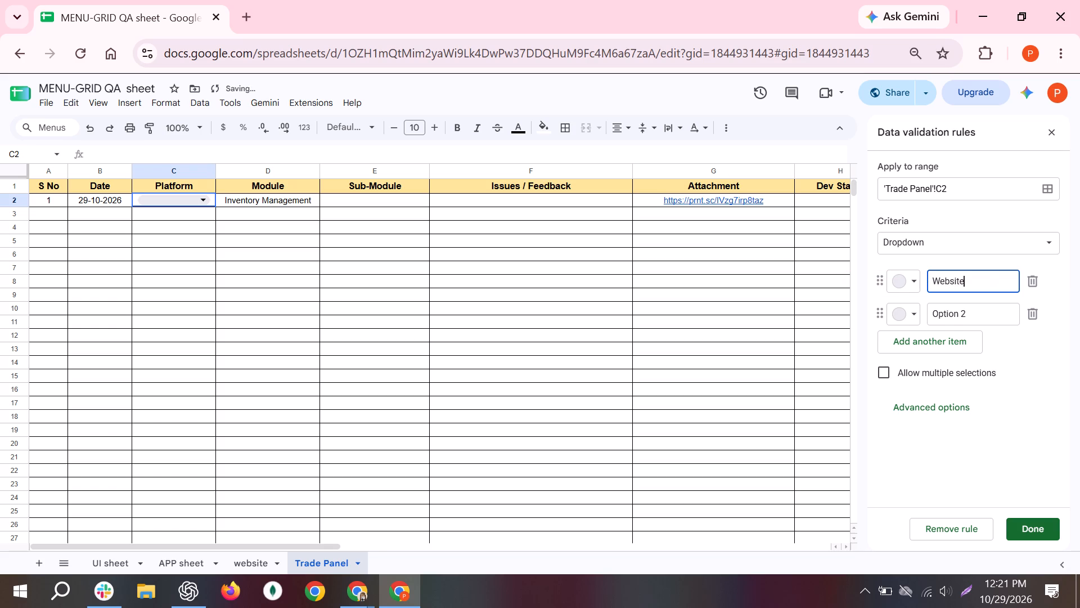
pyautogui.click(901, 285)
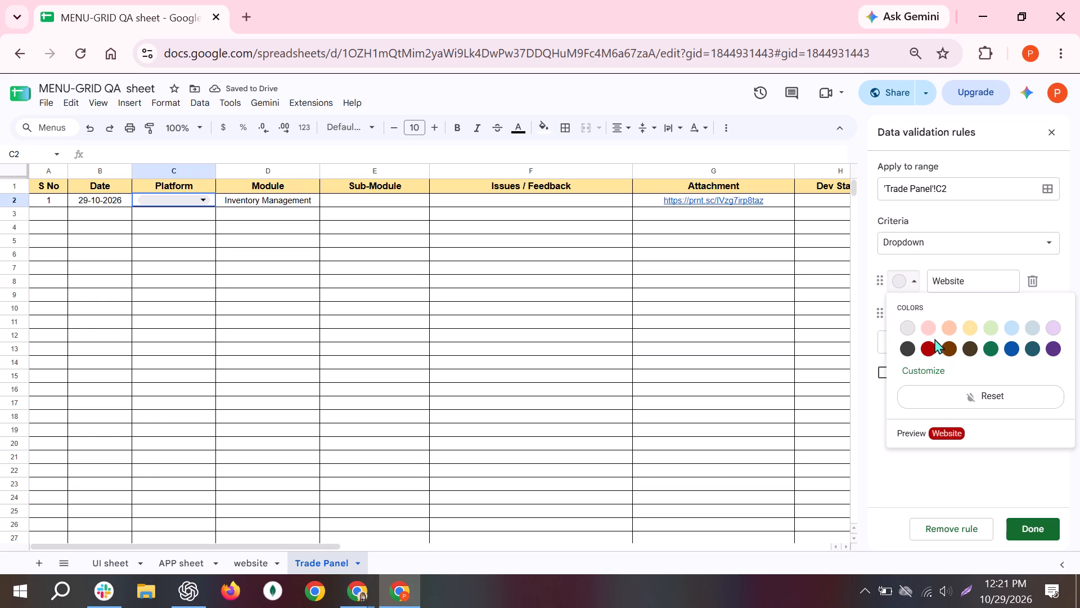
pyautogui.click(930, 333)
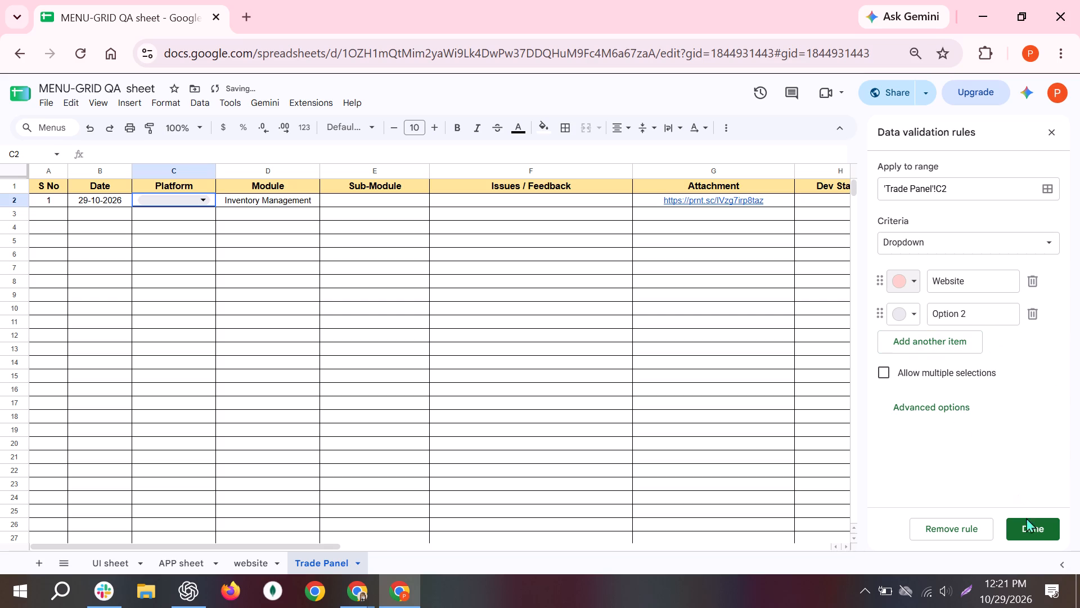
pyautogui.click(1028, 529)
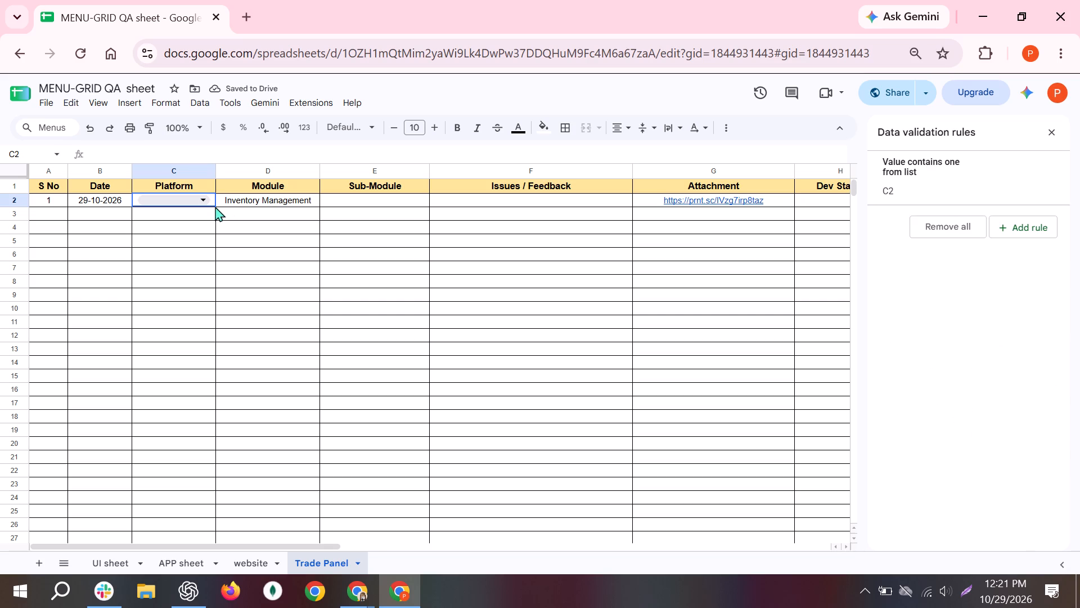
# Extend the Platform dropdown from C2 down through C14.
pyautogui.click(215, 201)
pyautogui.moveTo(215, 205); pyautogui.dragTo(218, 355)
pyautogui.moveTo(218, 355); pyautogui.dragTo(218, 361)
pyautogui.click(236, 290)
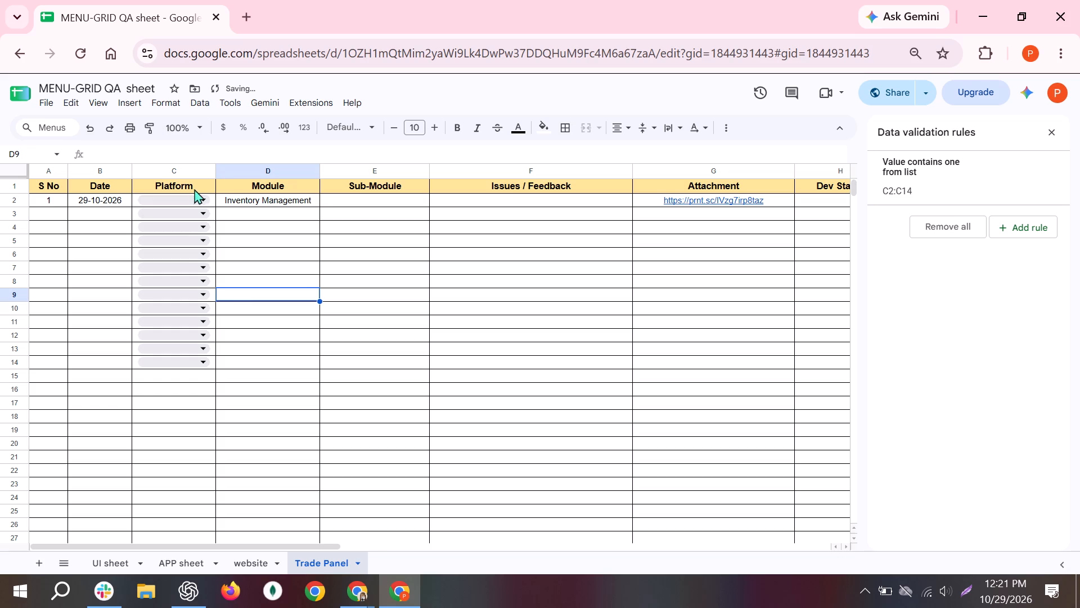
# Choose Website as the Platform in cell C2.
pyautogui.click(191, 194)
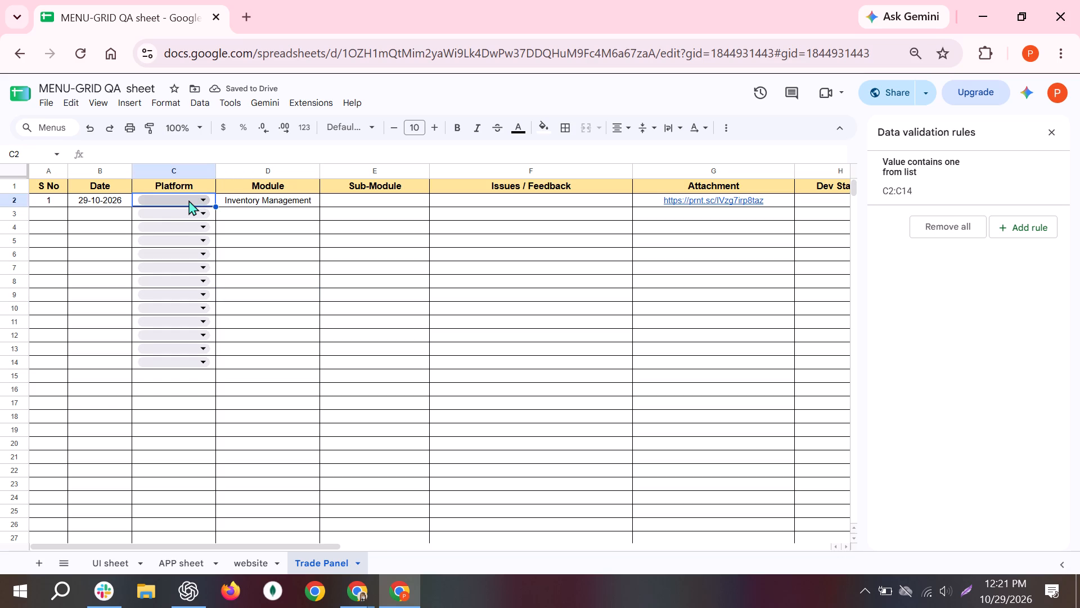
pyautogui.click(188, 200)
pyautogui.click(156, 213)
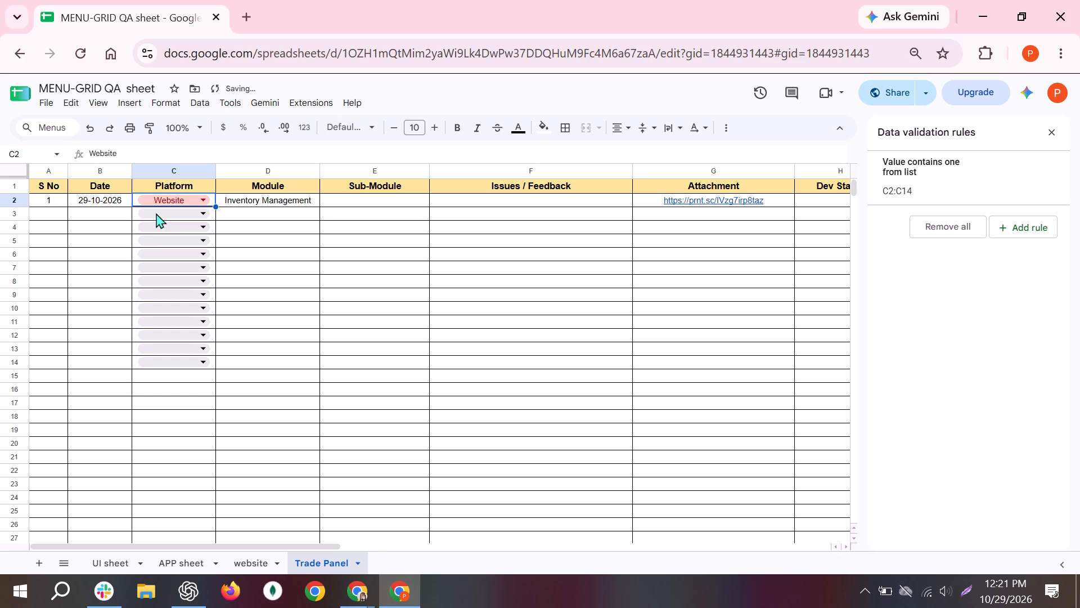
# Enter supplier as the Sub-Module in E2, checking the name against the MenuGrid Suppliers page.
pyautogui.click(374, 199)
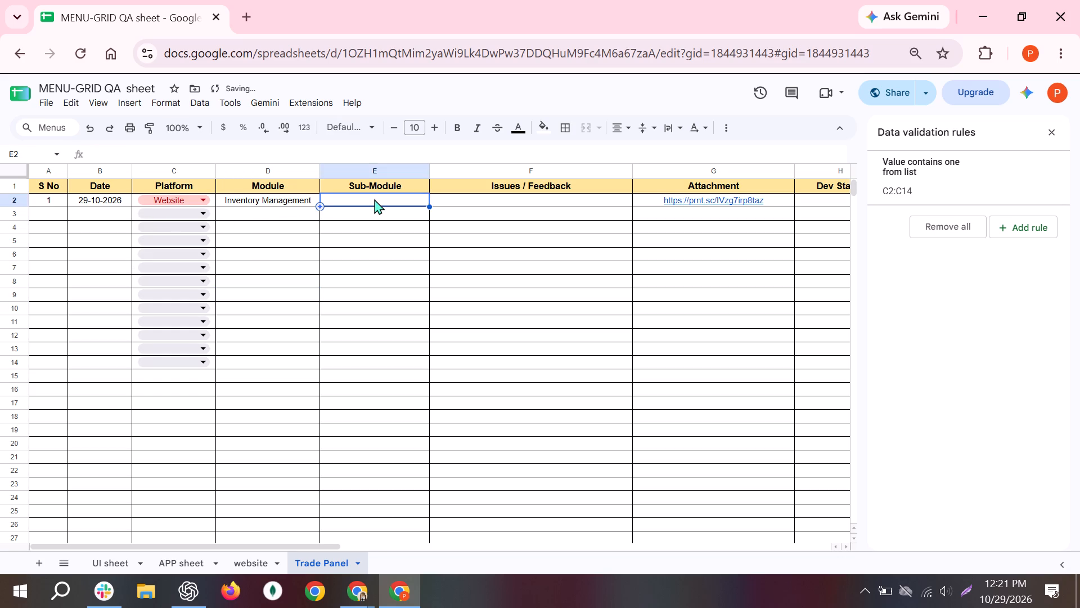
pyautogui.write('sup')
pyautogui.write('pliers')
pyautogui.hotkey('alt', 'Tab')
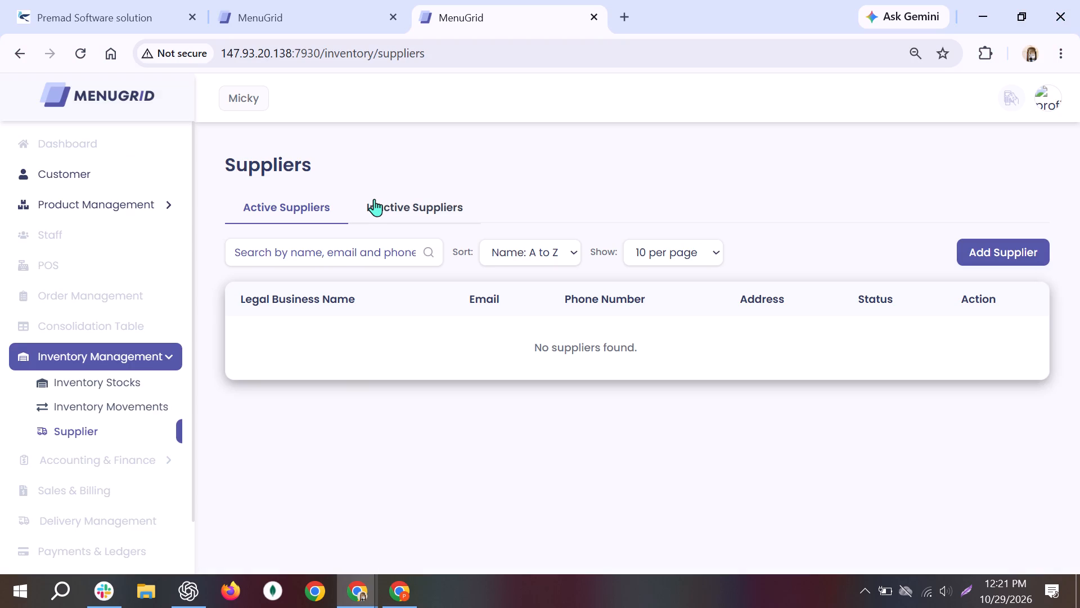
pyautogui.hotkey('alt', 'Tab')
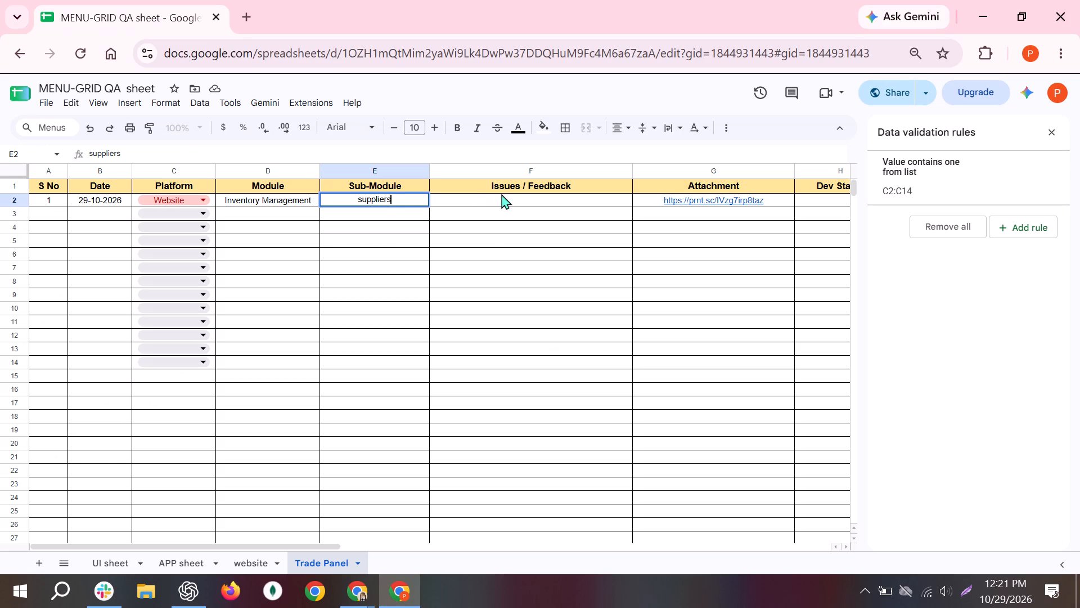
pyautogui.hotkey('alt', 'Tab')
pyautogui.hotkey('alt', 'Tab')
pyautogui.press('BackSpace')
pyautogui.press('Right')
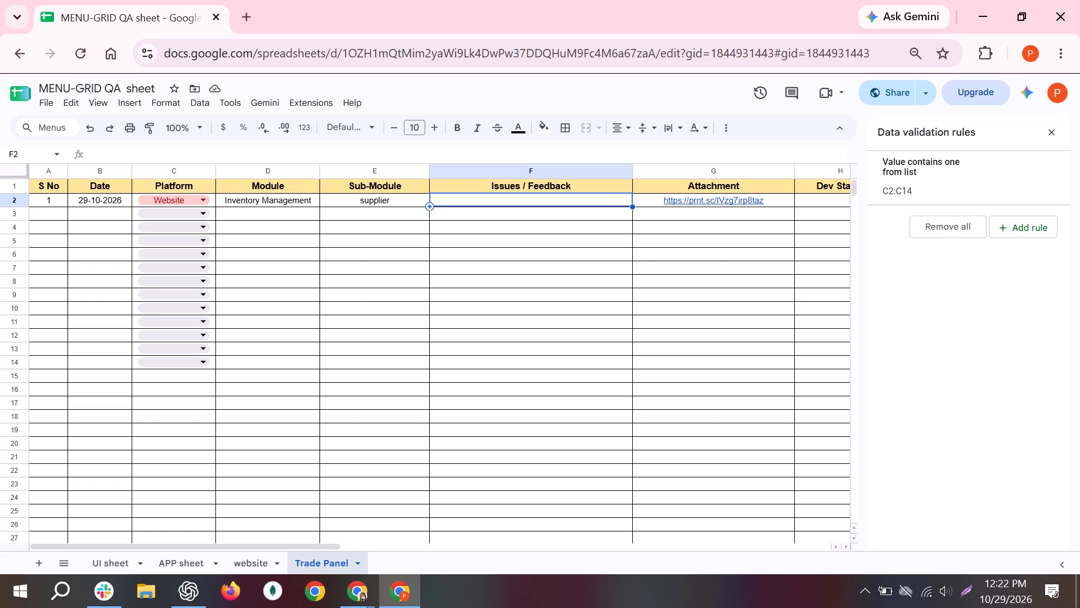
# Fill the Issues / Feedback cell F2 with the previously copied text: when user click on " supplier " showing this error .
pyautogui.hotkey('alt', 'Tab')
pyautogui.hotkey('alt', 'Tab')
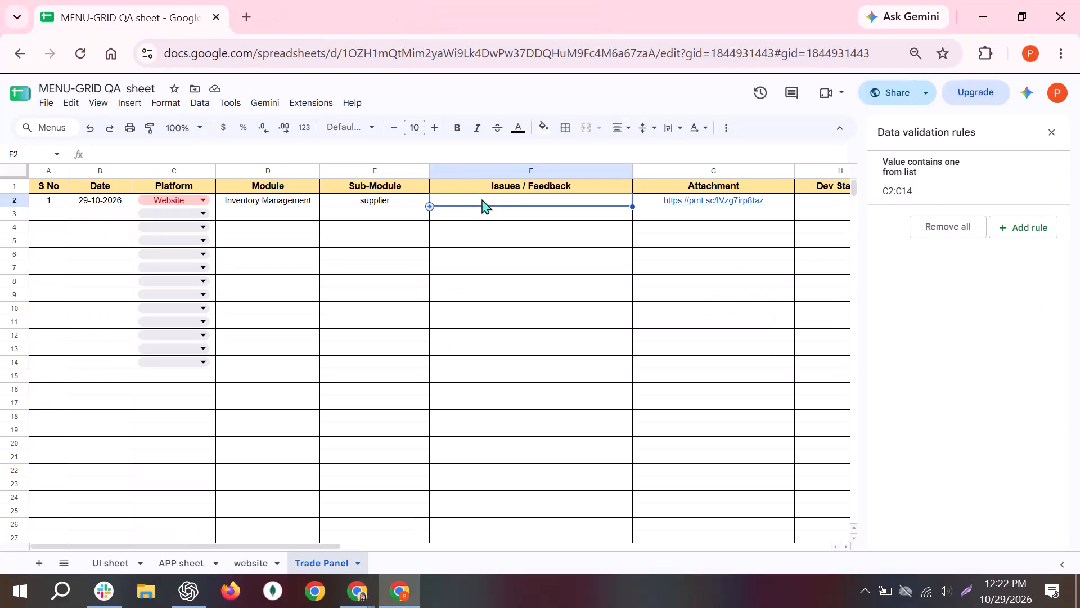
pyautogui.doubleClick(481, 198)
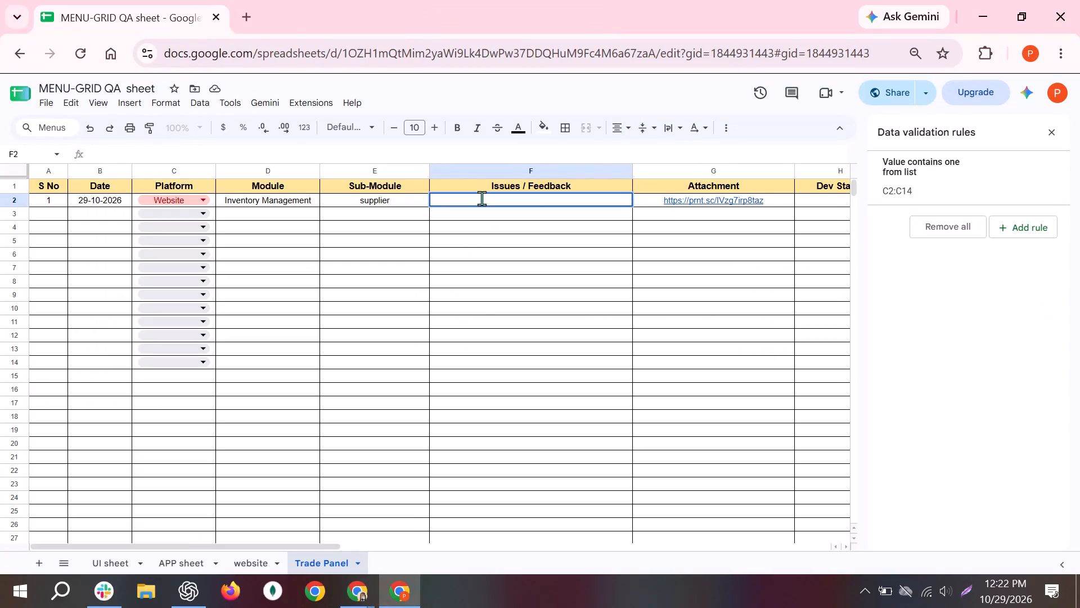
pyautogui.press('super+v')
pyautogui.press('Down')
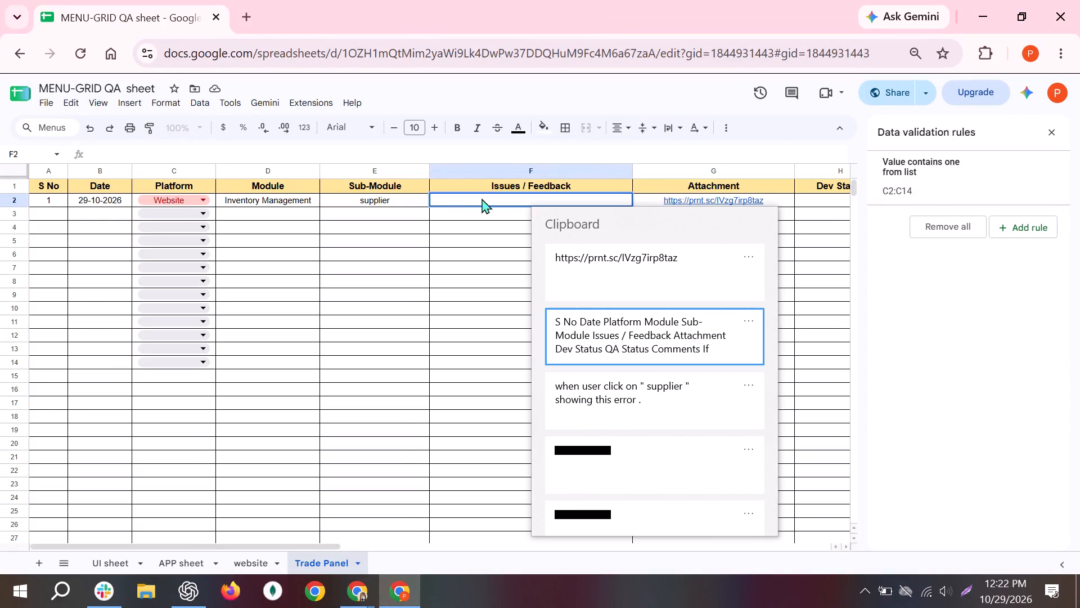
pyautogui.press('Down')
pyautogui.press('Return')
pyautogui.hotkey('ctrl', 'v')
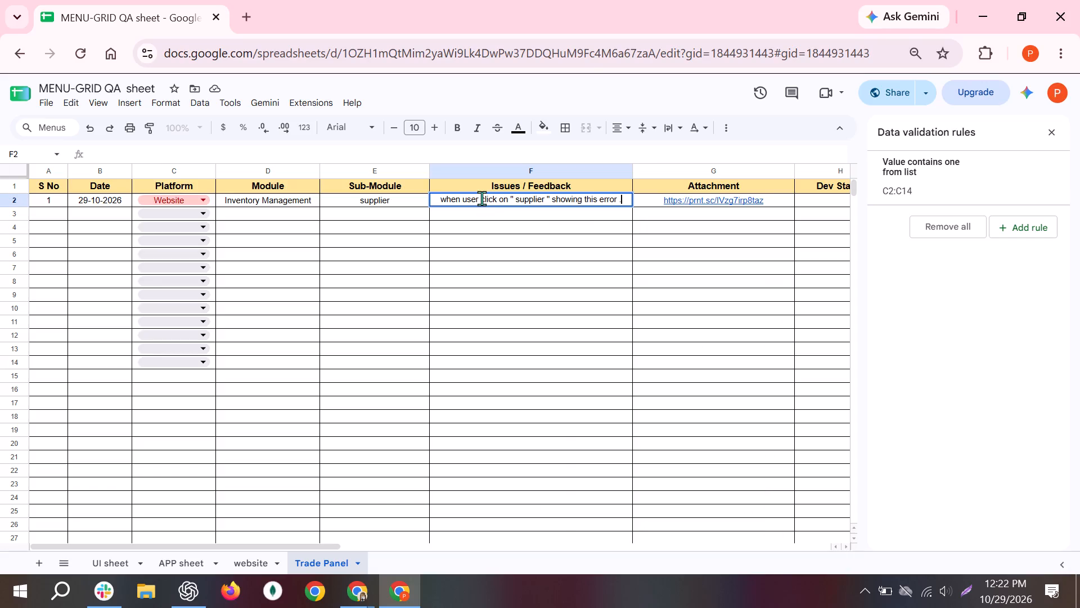
pyautogui.press('Return')
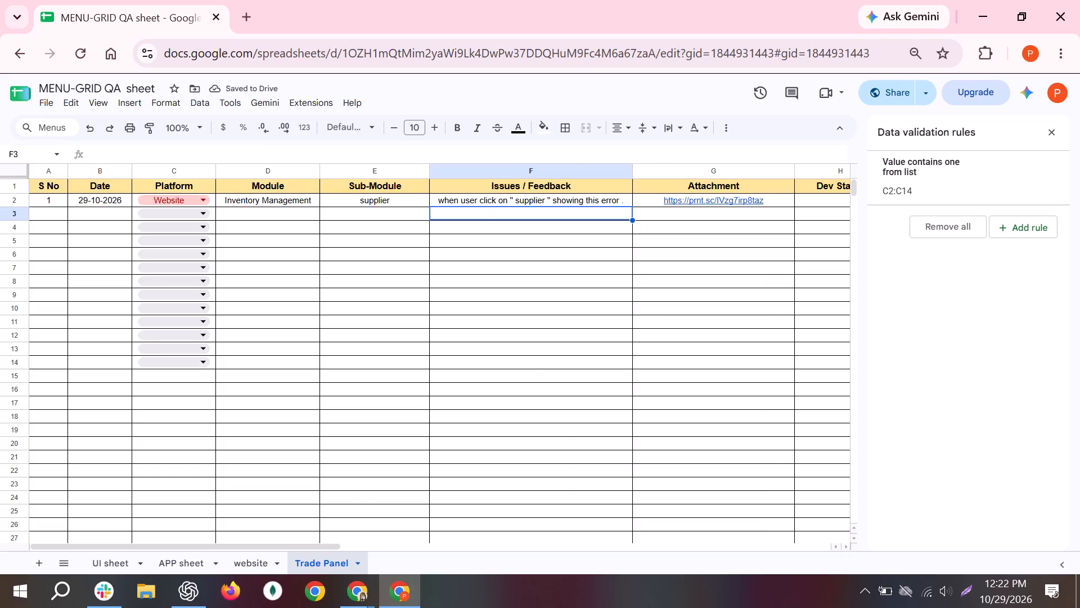
# Copy the Dev Status dropdown from H218 of the website sheet into Trade Panel cell H2 and clear its value.
pyautogui.hscroll(-2, 481, 198)
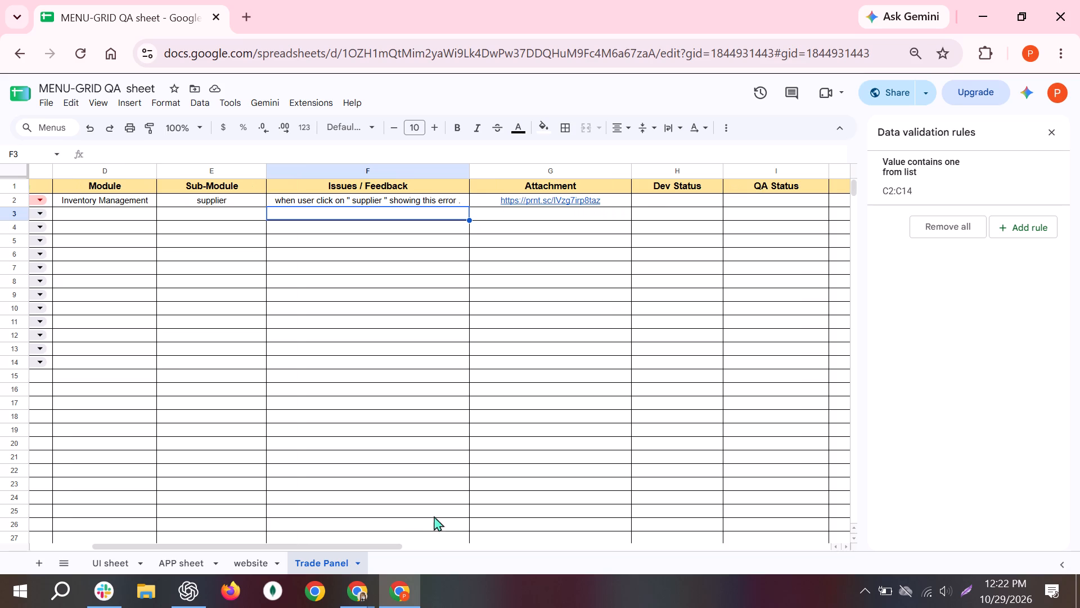
pyautogui.click(253, 561)
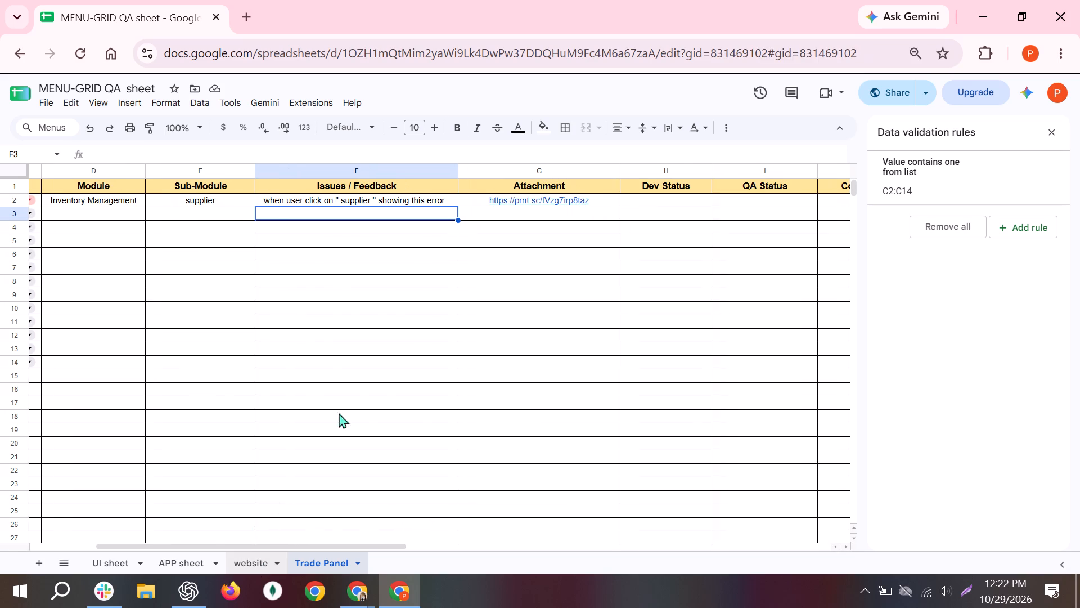
pyautogui.scroll(-1, 514, 422)
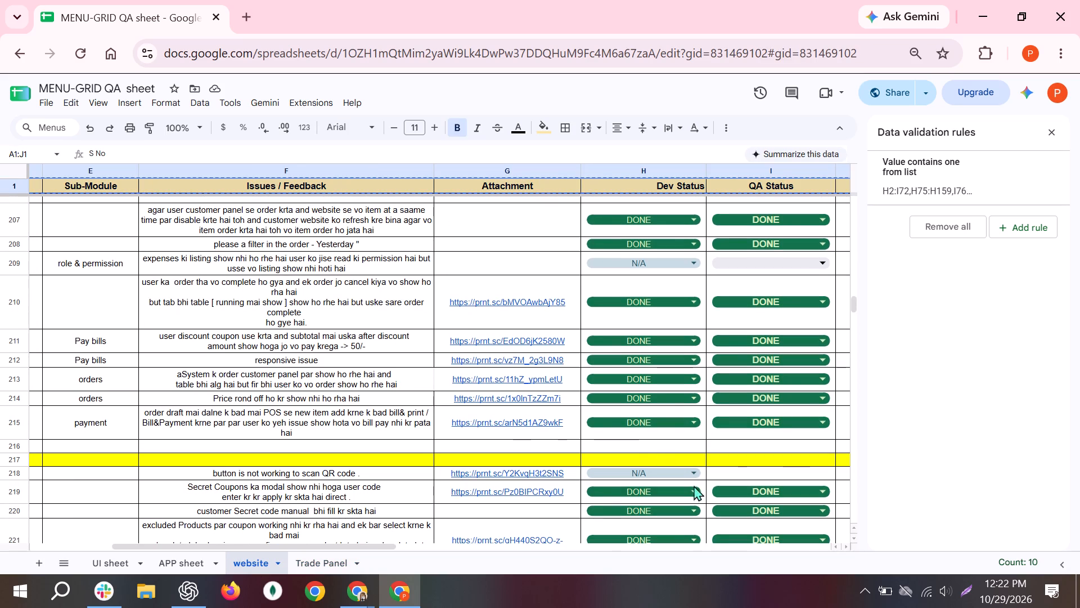
pyautogui.click(704, 477)
pyautogui.hotkey('ctrl', 'c')
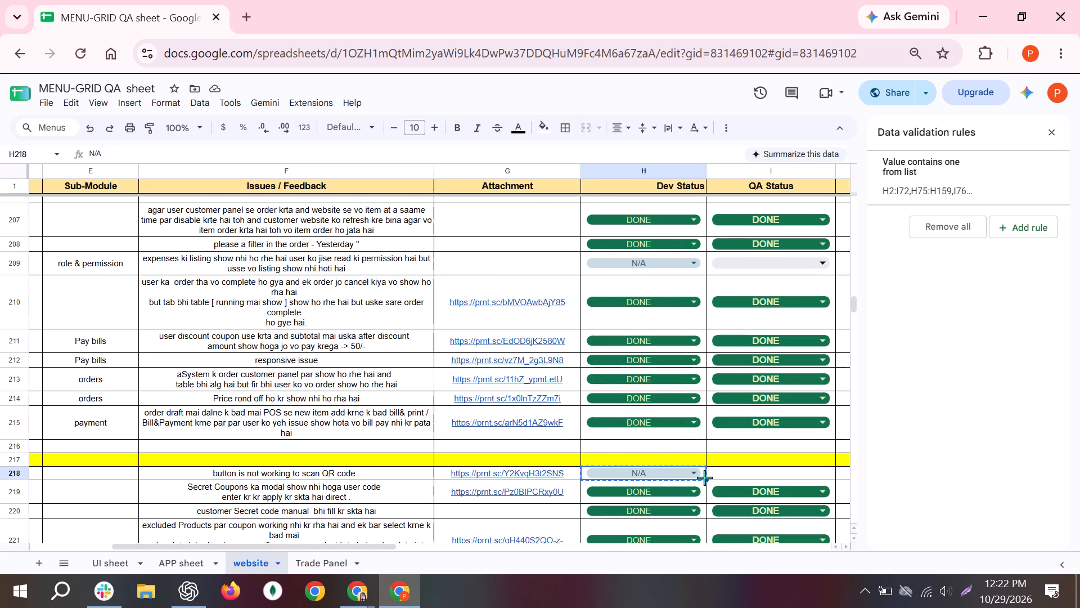
pyautogui.click(328, 558)
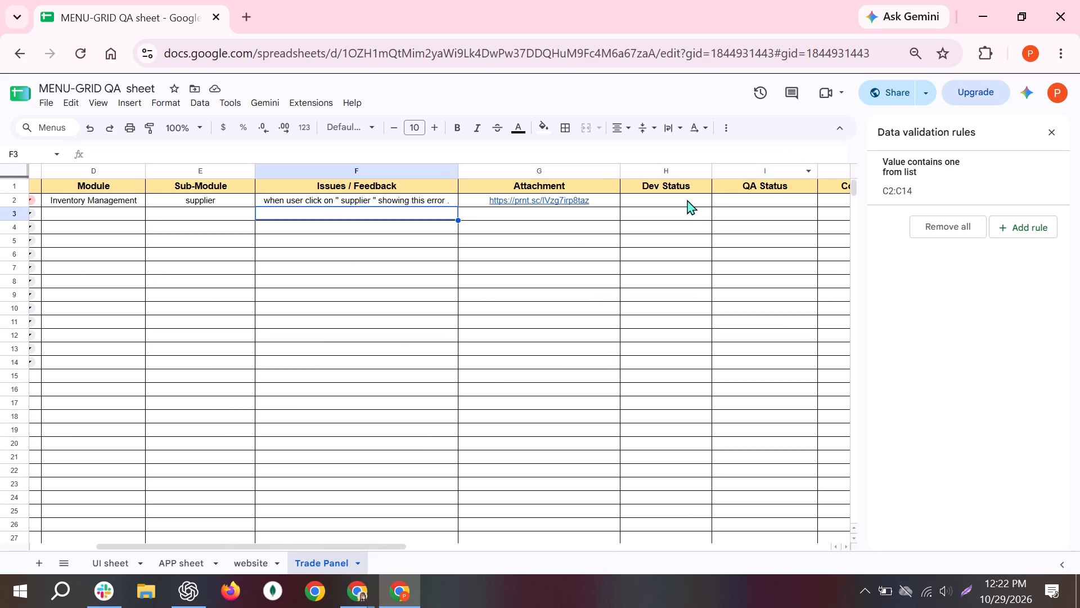
pyautogui.click(687, 199)
pyautogui.hotkey('ctrl', 'v')
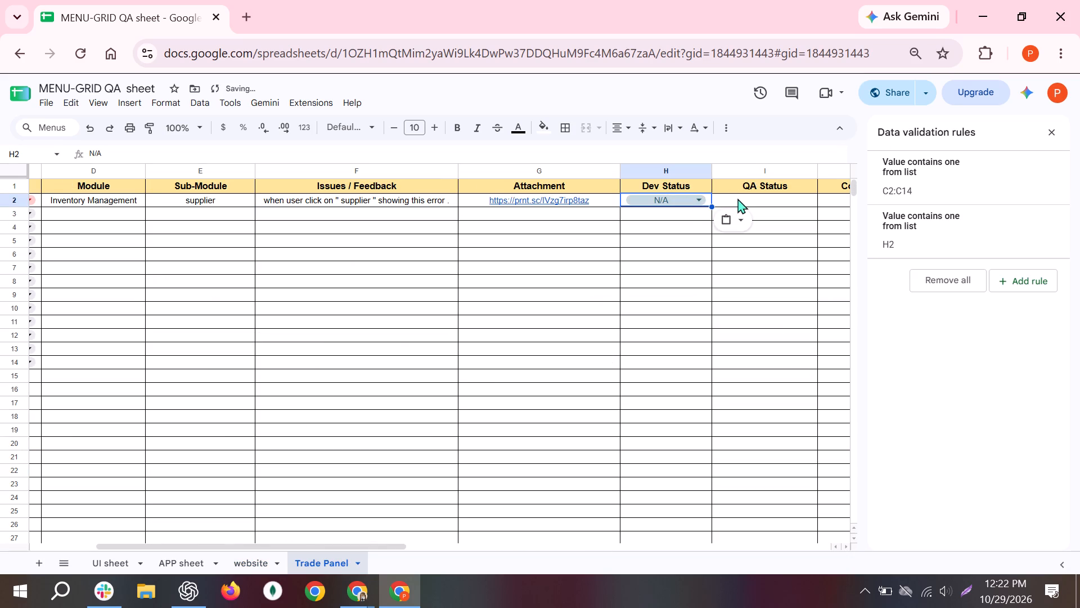
pyautogui.press('BackSpace')
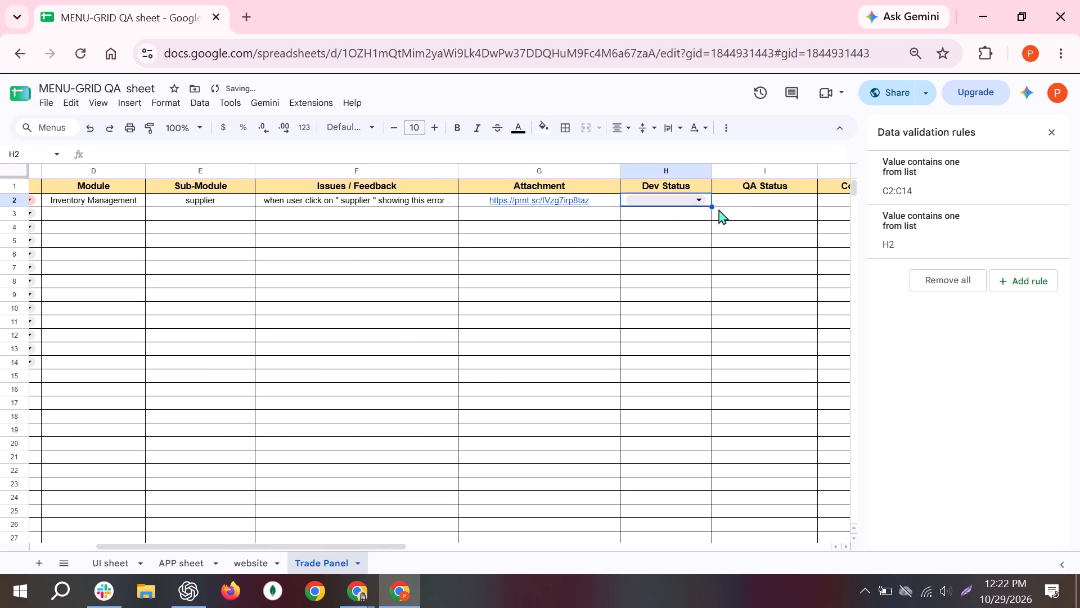
# Extend the Dev Status dropdown from H2 down through H15.
pyautogui.moveTo(710, 205); pyautogui.dragTo(705, 350)
pyautogui.moveTo(705, 350); pyautogui.dragTo(713, 375)
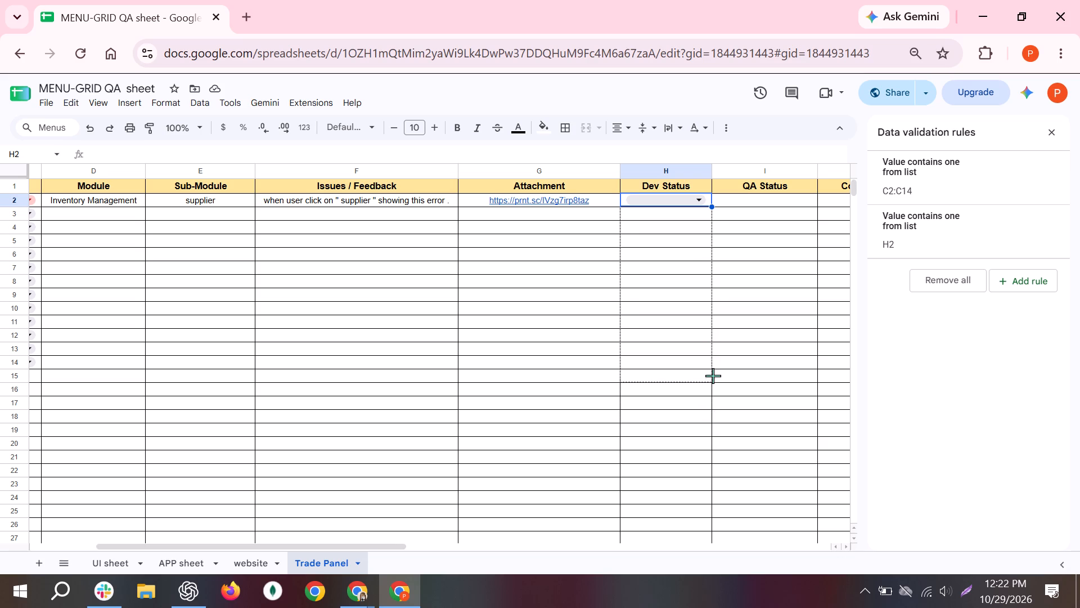
pyautogui.moveTo(713, 375); pyautogui.dragTo(713, 378)
# Copy the blank QA Status dropdown from I209 of the website sheet into Trade Panel cell I2.
pyautogui.click(771, 196)
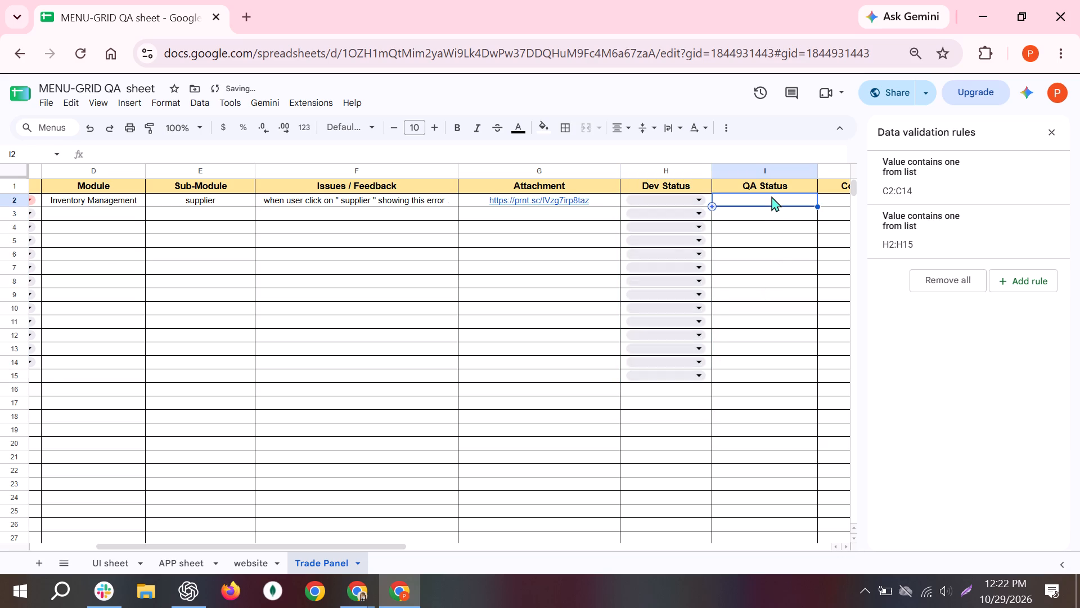
pyautogui.hotkey('alt', 'Tab')
pyautogui.moveTo(771, 196); pyautogui.dragTo(203, 589)
pyautogui.hotkey('alt', 'Tab')
pyautogui.moveTo(203, 589); pyautogui.dragTo(240, 558)
pyautogui.click(240, 558)
pyautogui.hscroll(-1, 457, 462)
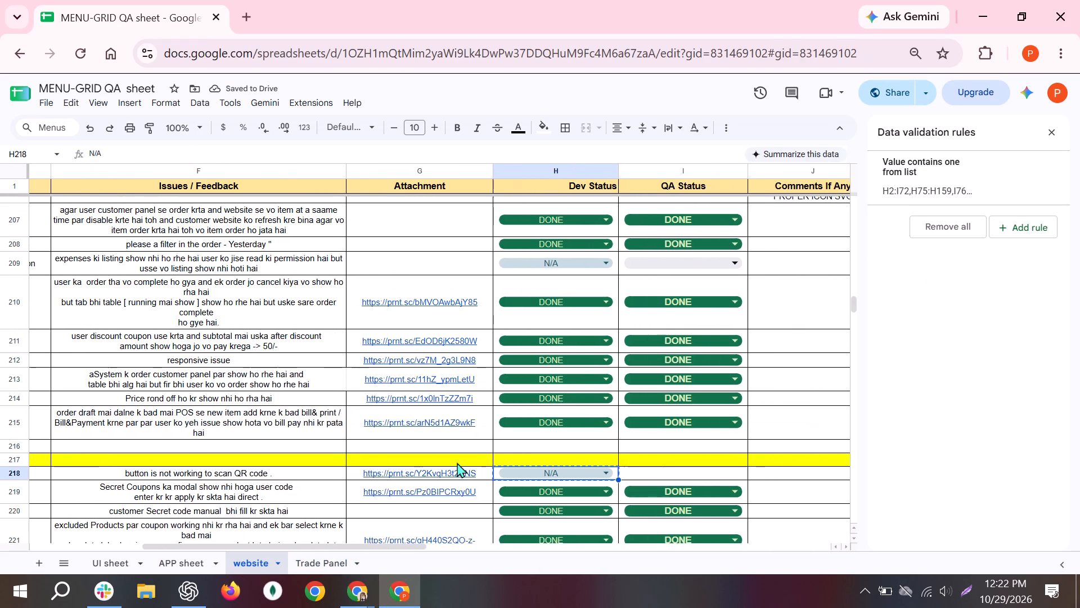
pyautogui.click(669, 273)
pyautogui.hotkey('ctrl', 'c')
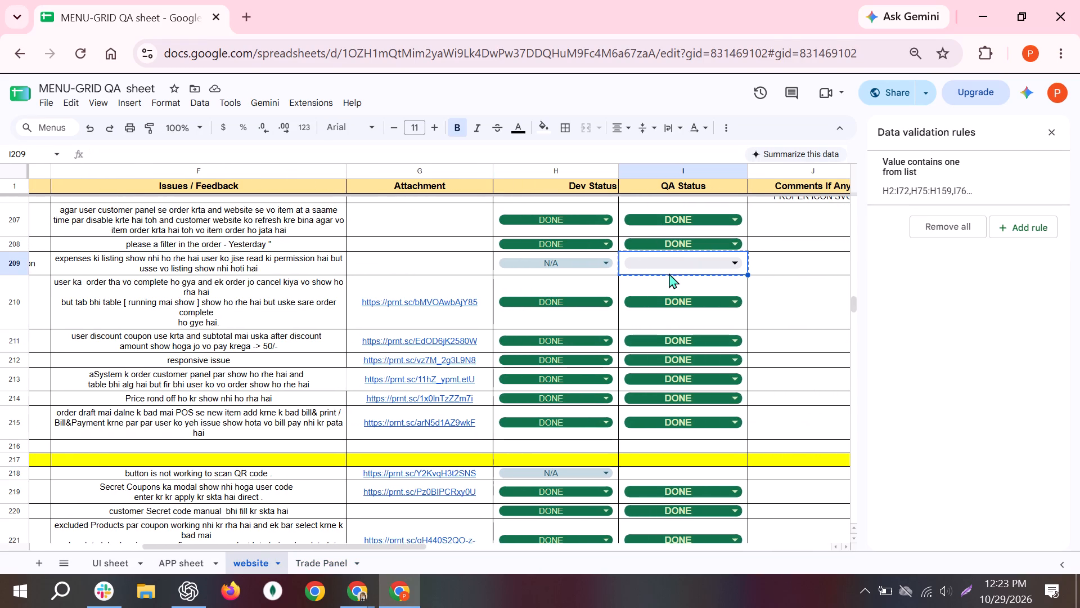
pyautogui.click(304, 558)
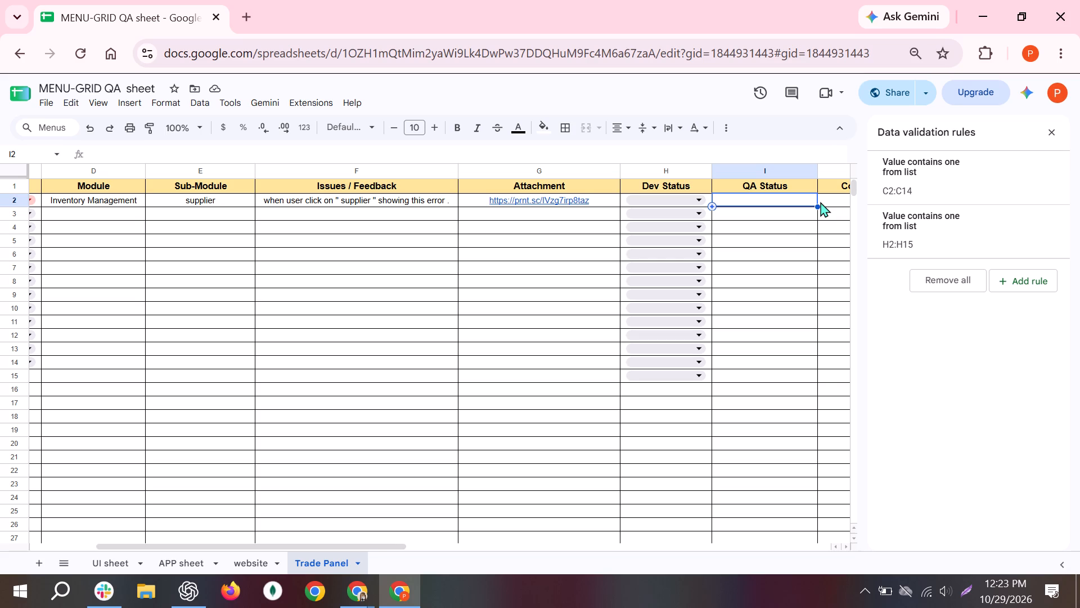
pyautogui.hotkey('ctrl', 'v')
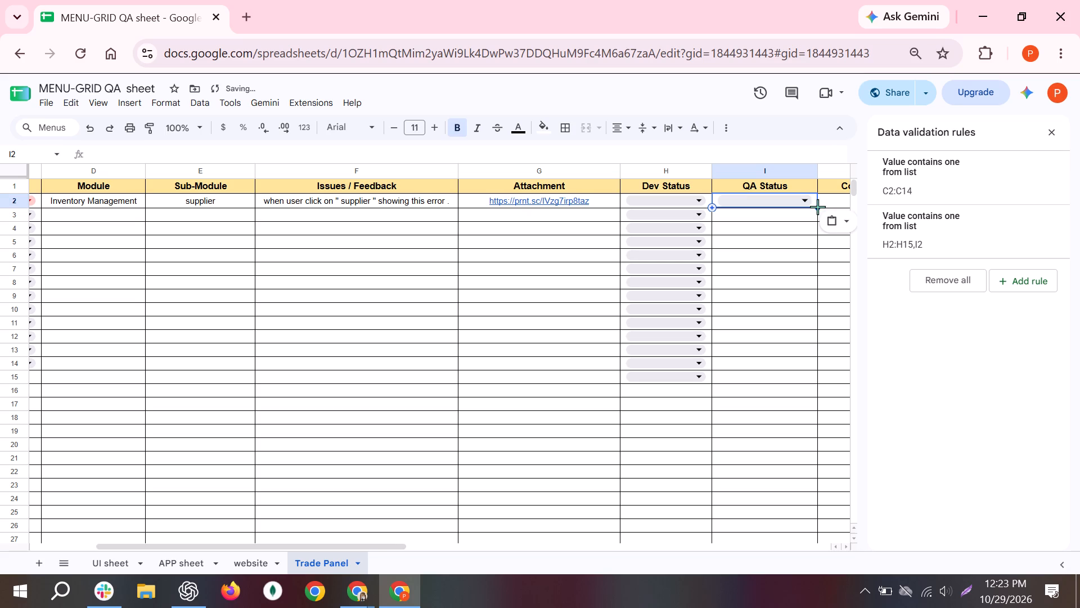
# Extend the QA Status dropdown from I2 down through I15.
pyautogui.moveTo(817, 207); pyautogui.dragTo(817, 374)
pyautogui.click(769, 455)
pyautogui.hscroll(2, 769, 455)
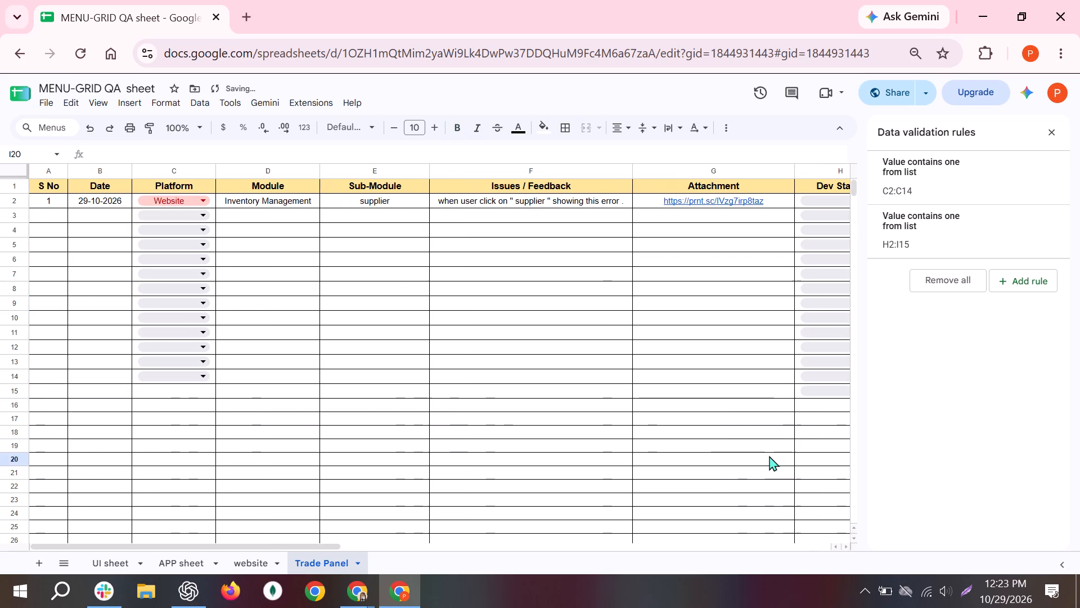
pyautogui.hscroll(1, 769, 455)
pyautogui.scroll(3, 769, 455)
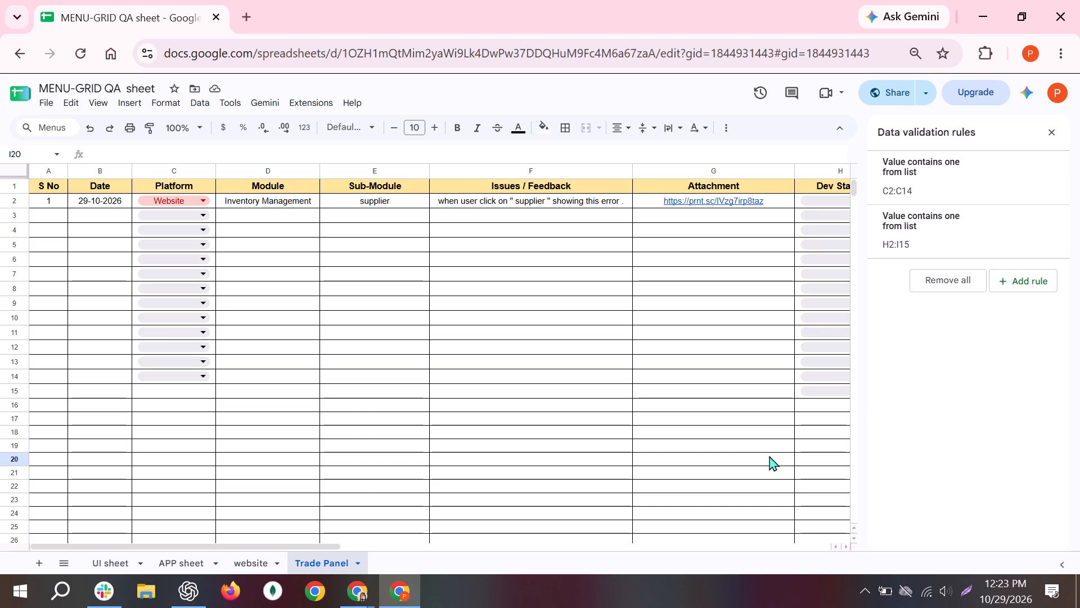
# Switch to the MenuGrid site and examine the Business Profile fields in Settings.
pyautogui.hotkey('alt', 'Tab')
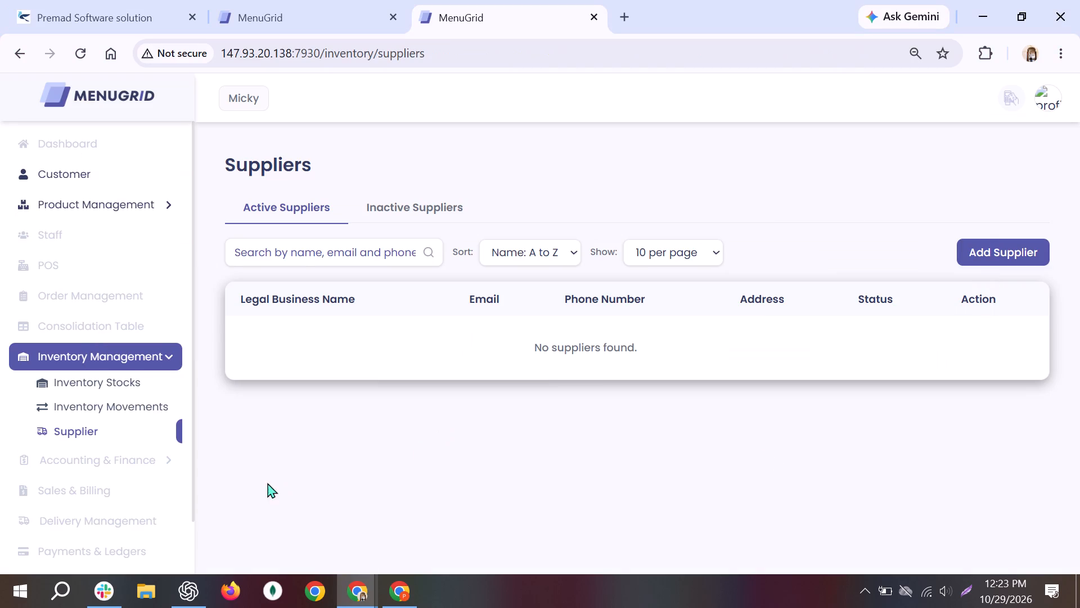
pyautogui.scroll(-10, 160, 449)
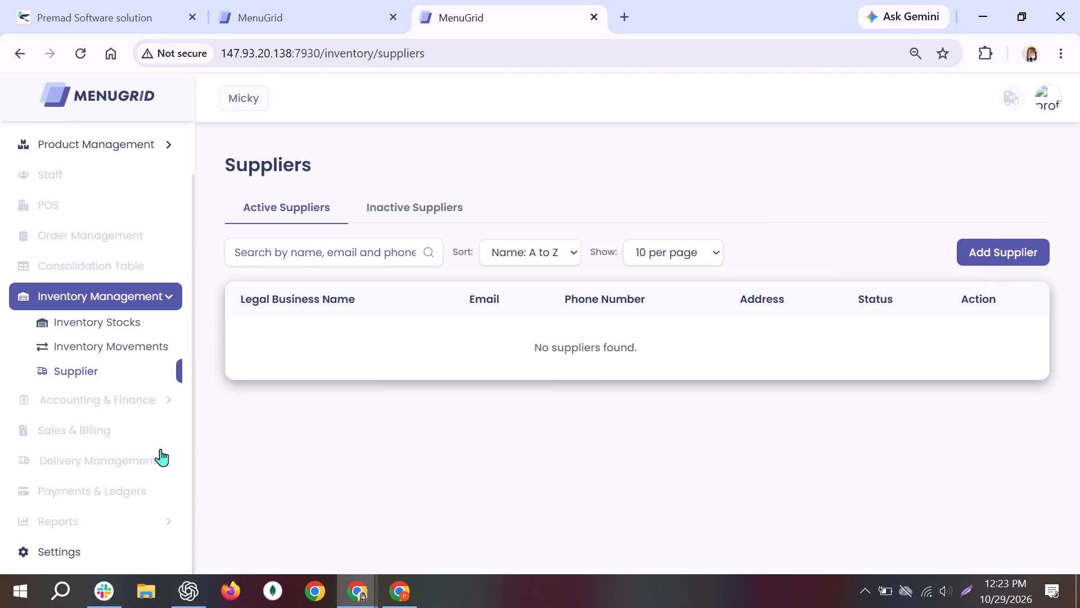
pyautogui.scroll(-2, 160, 449)
pyautogui.click(106, 551)
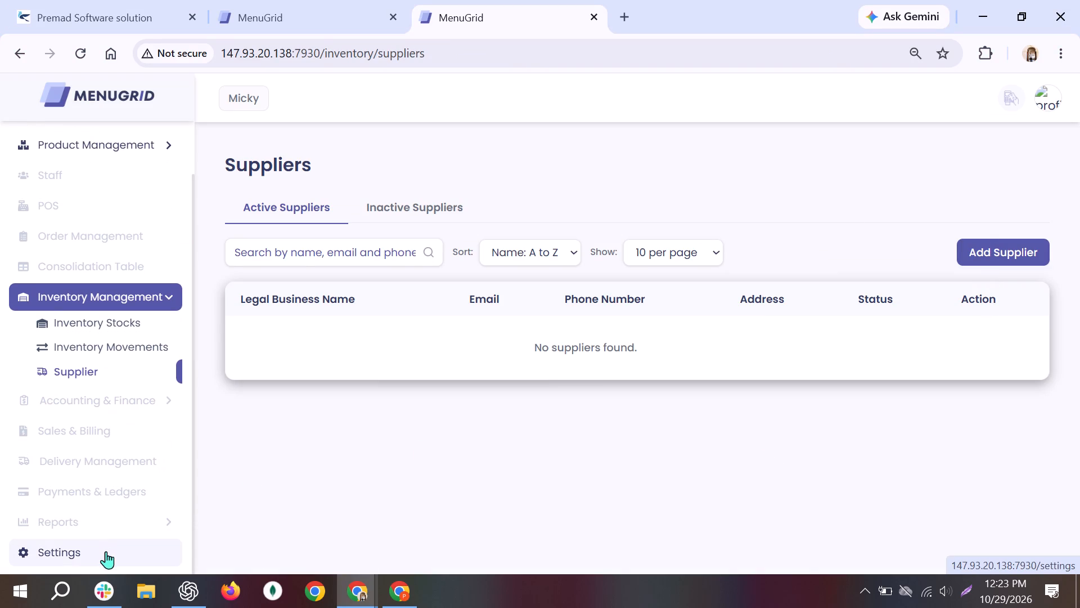
pyautogui.scroll(-4, 106, 551)
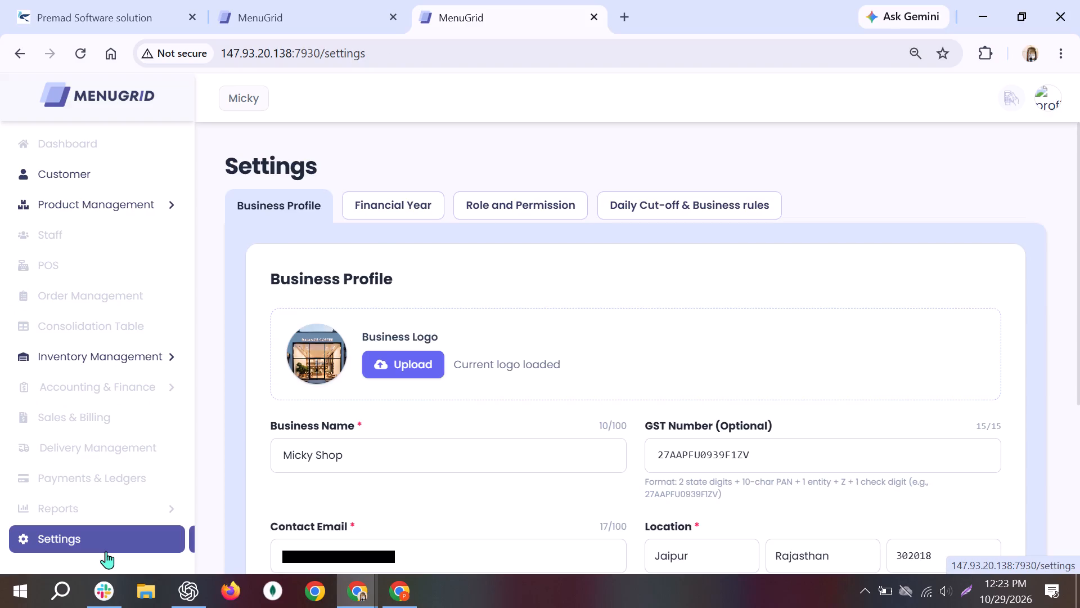
pyautogui.scroll(-3, 106, 551)
pyautogui.scroll(-6, 462, 509)
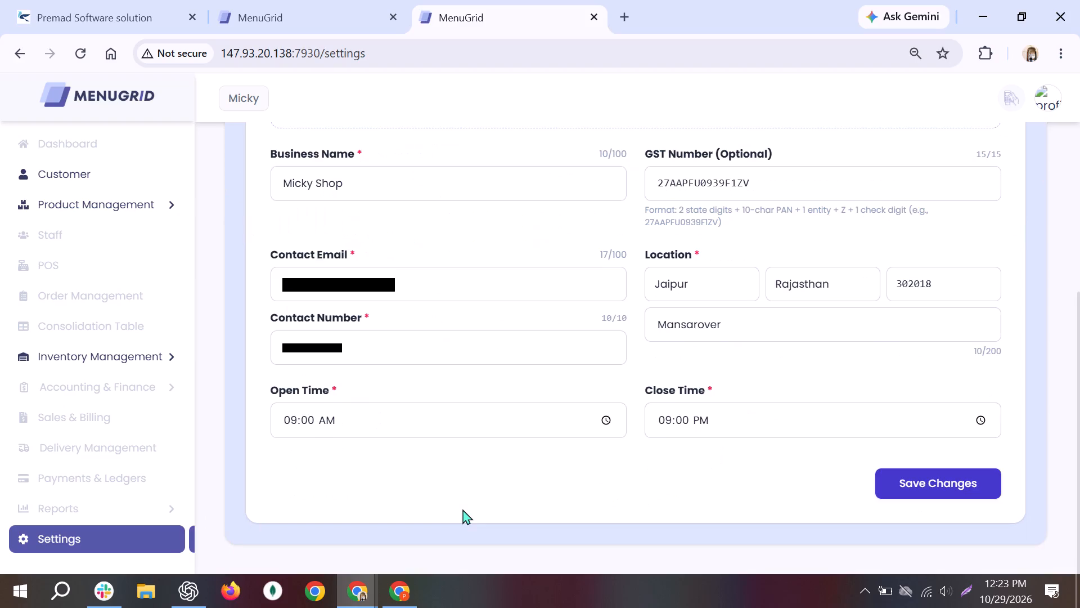
pyautogui.scroll(4, 462, 509)
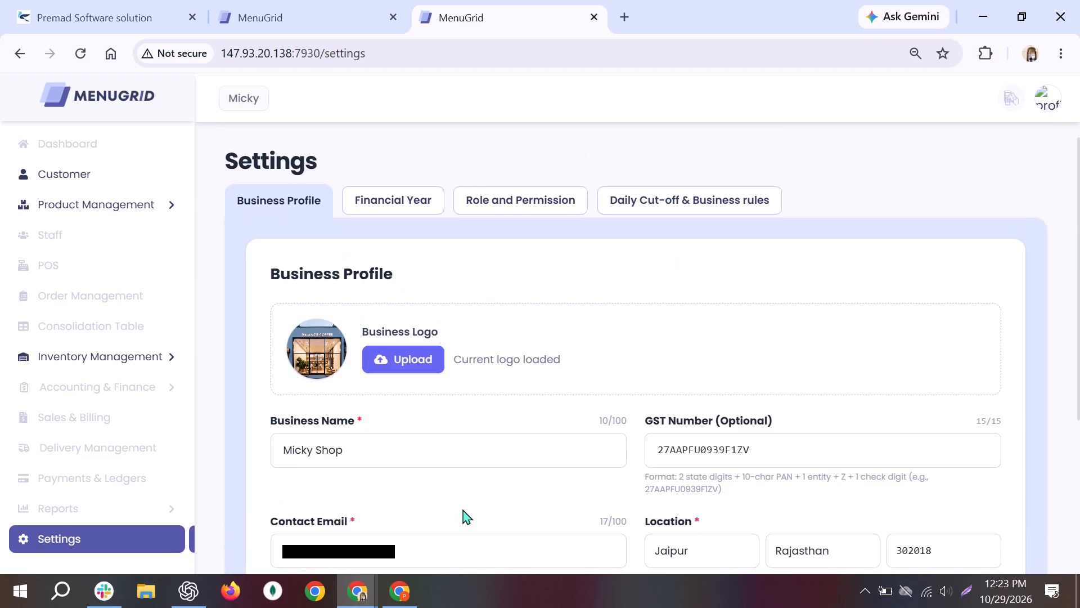
pyautogui.scroll(3, 462, 509)
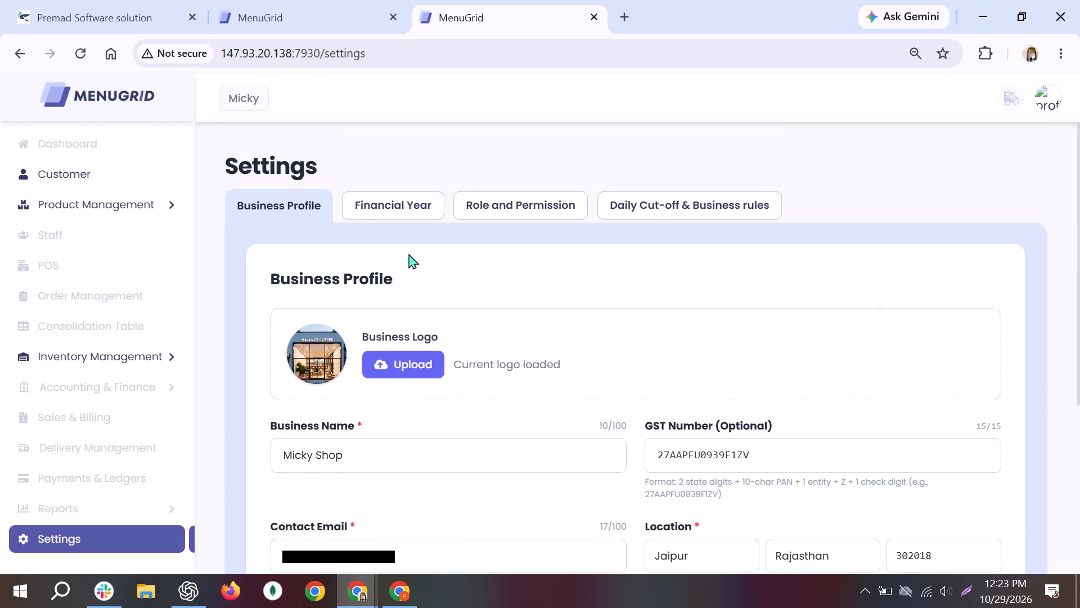
# Examine the Financial Year settings and the Sales / Order staff permissions, then return to the Business Profile.
pyautogui.click(396, 207)
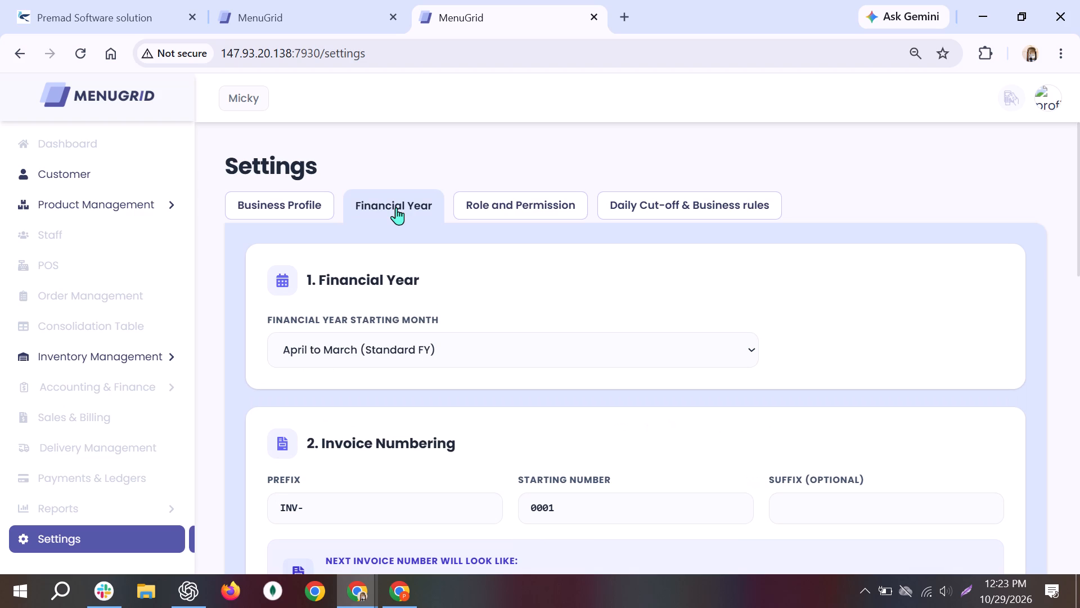
pyautogui.click(489, 207)
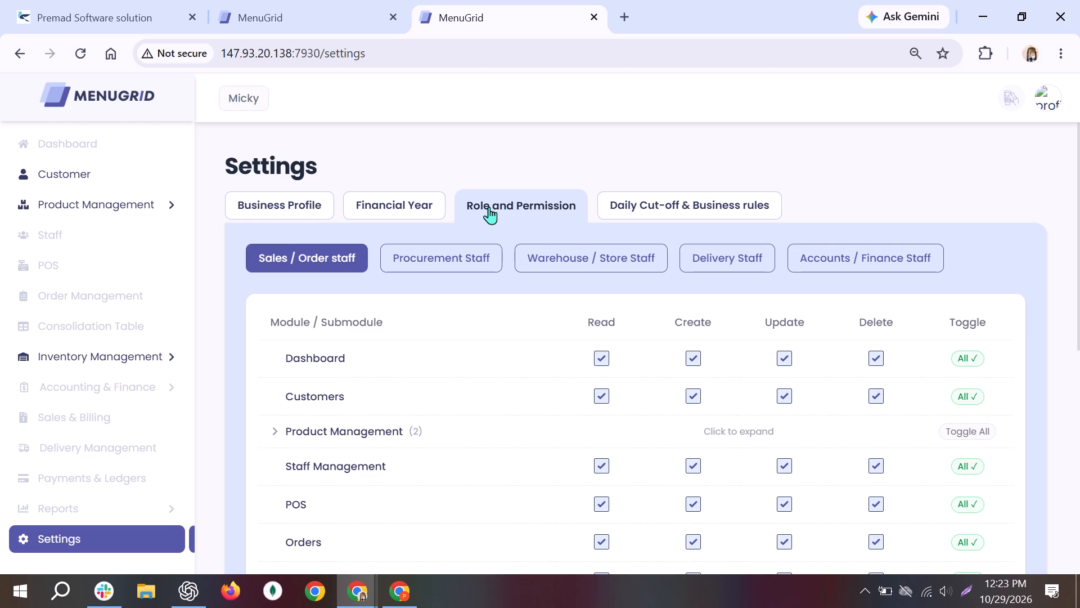
pyautogui.scroll(-1, 489, 207)
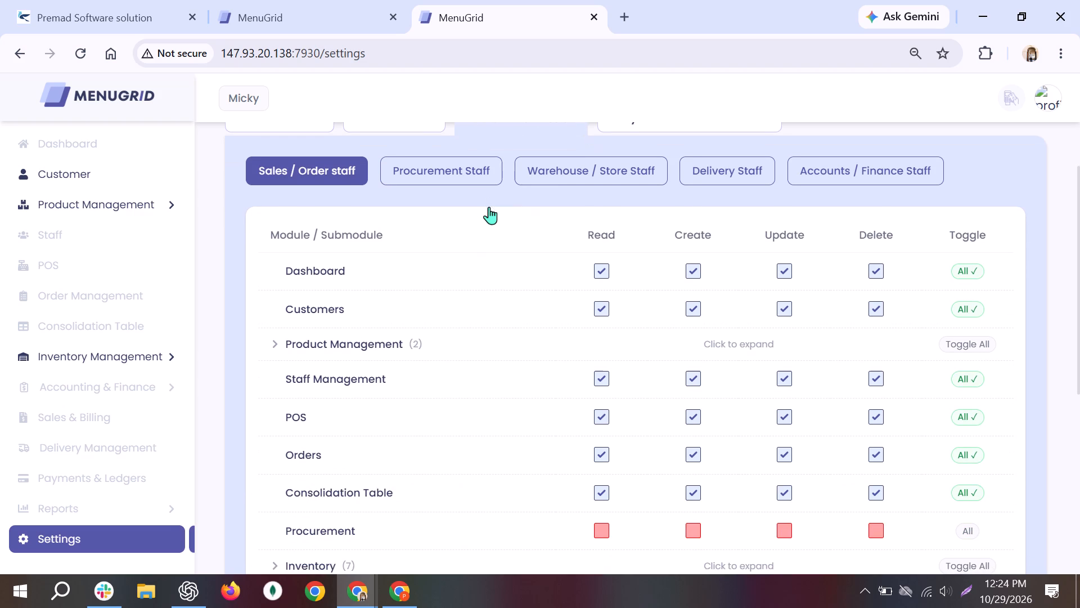
pyautogui.scroll(-2, 489, 207)
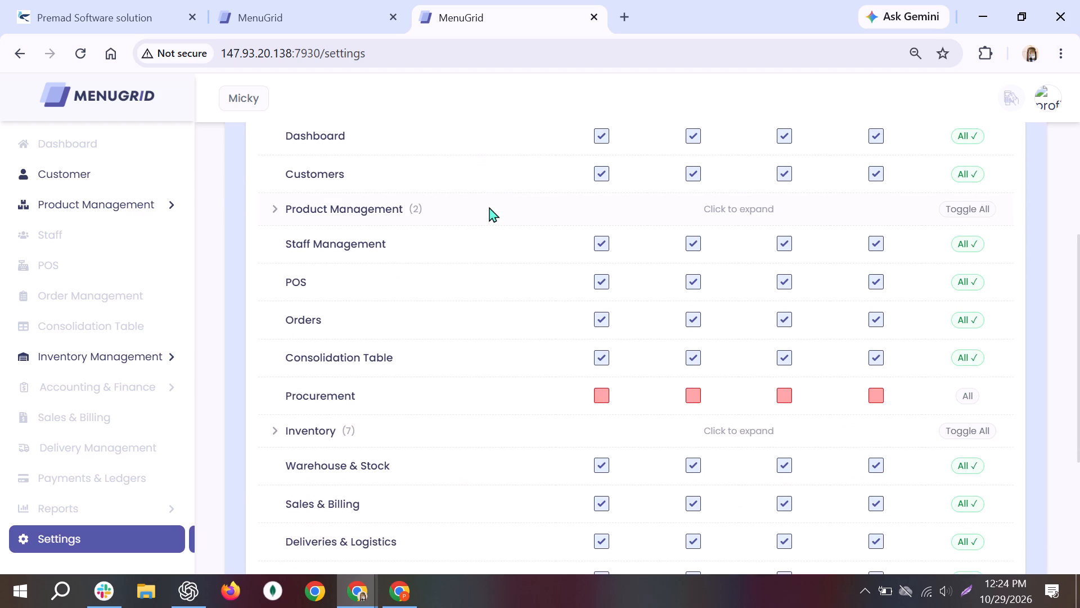
pyautogui.scroll(2, 489, 207)
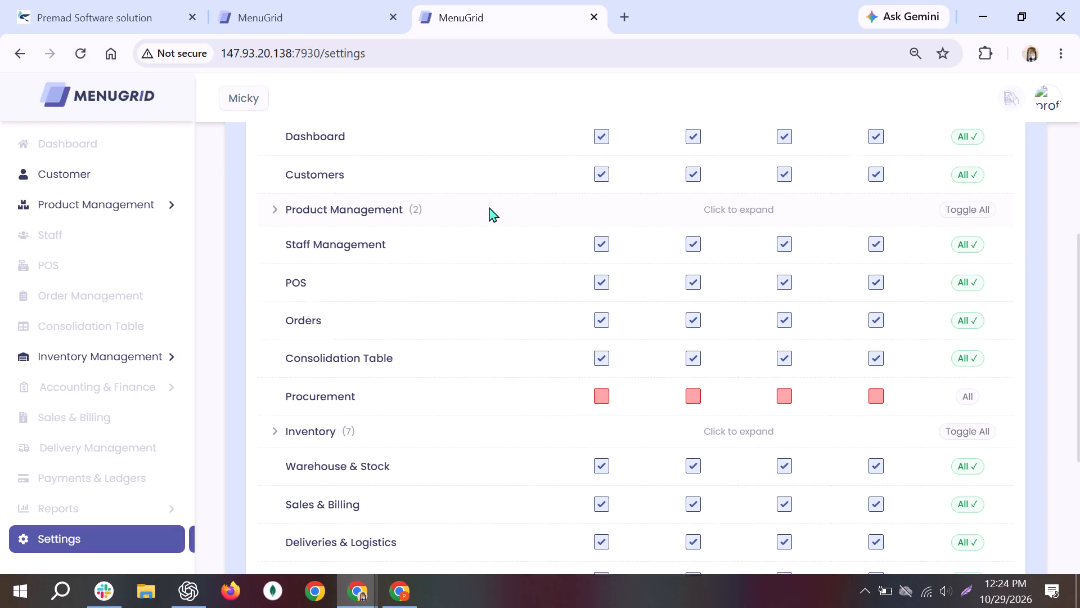
pyautogui.scroll(7, 489, 207)
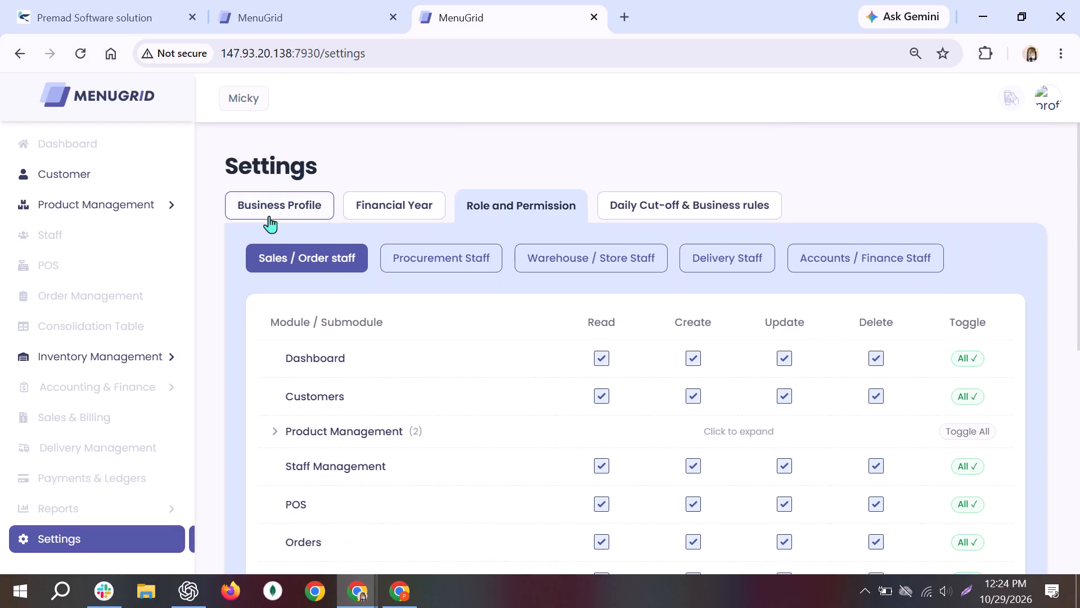
pyautogui.click(269, 216)
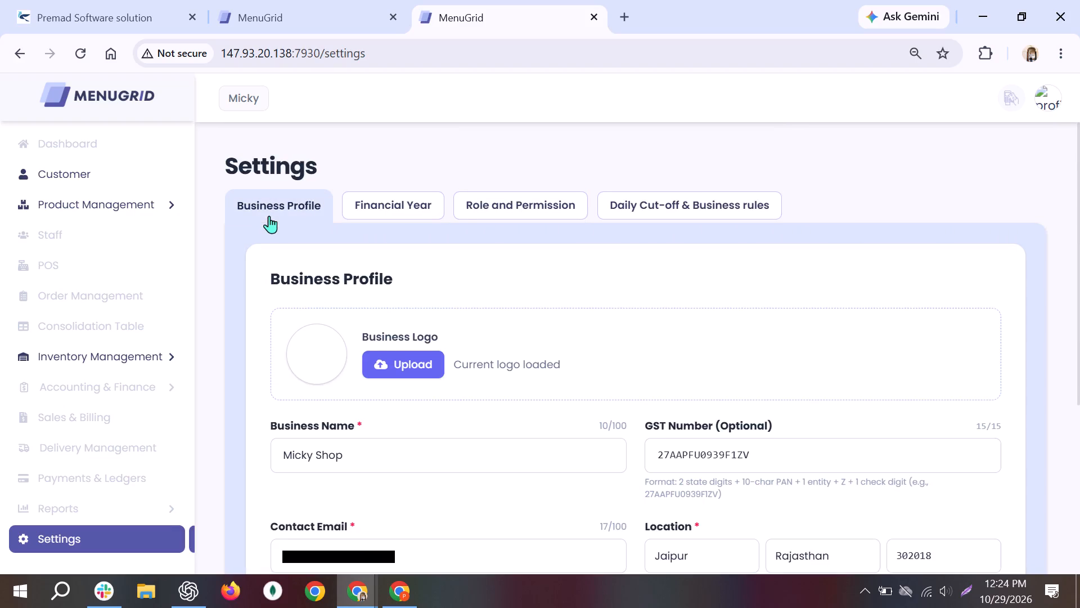
pyautogui.scroll(-1, 269, 216)
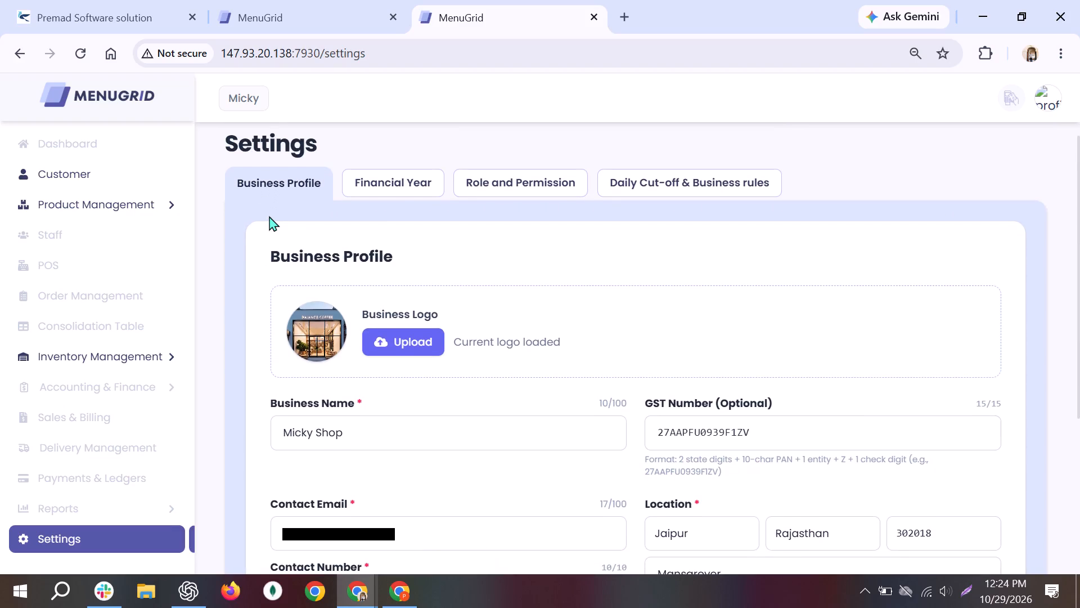
# View the customer details of Hotel Highway king in Customer Management.
pyautogui.click(66, 180)
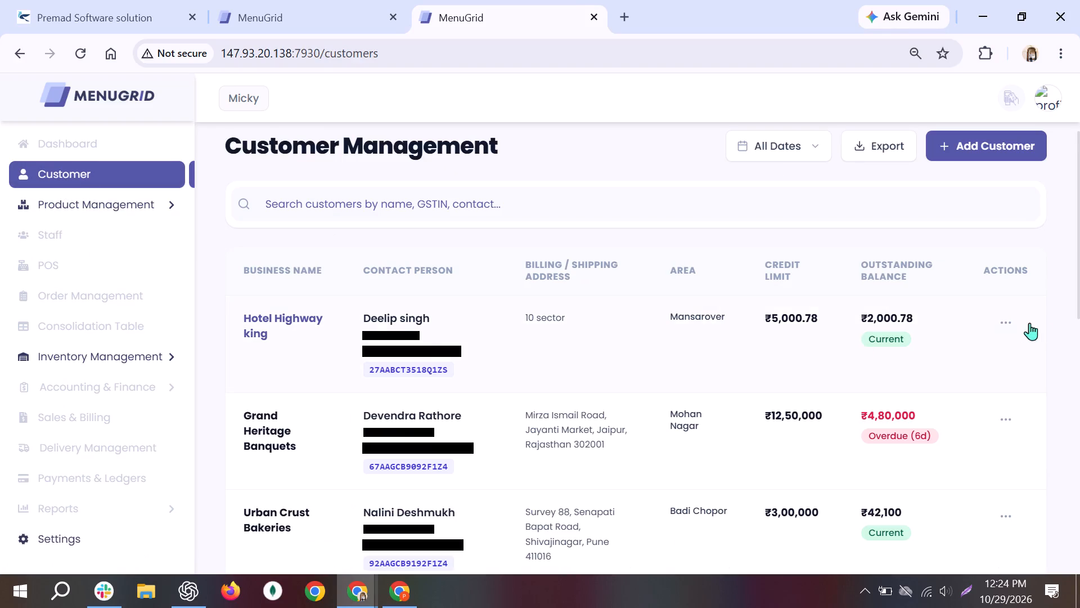
pyautogui.click(1003, 323)
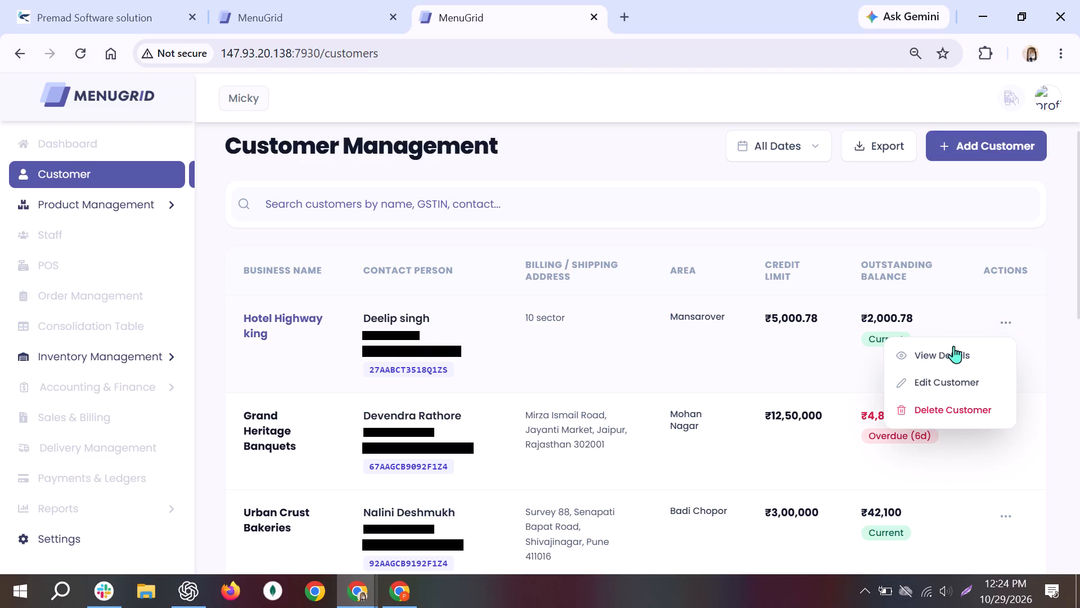
pyautogui.click(939, 356)
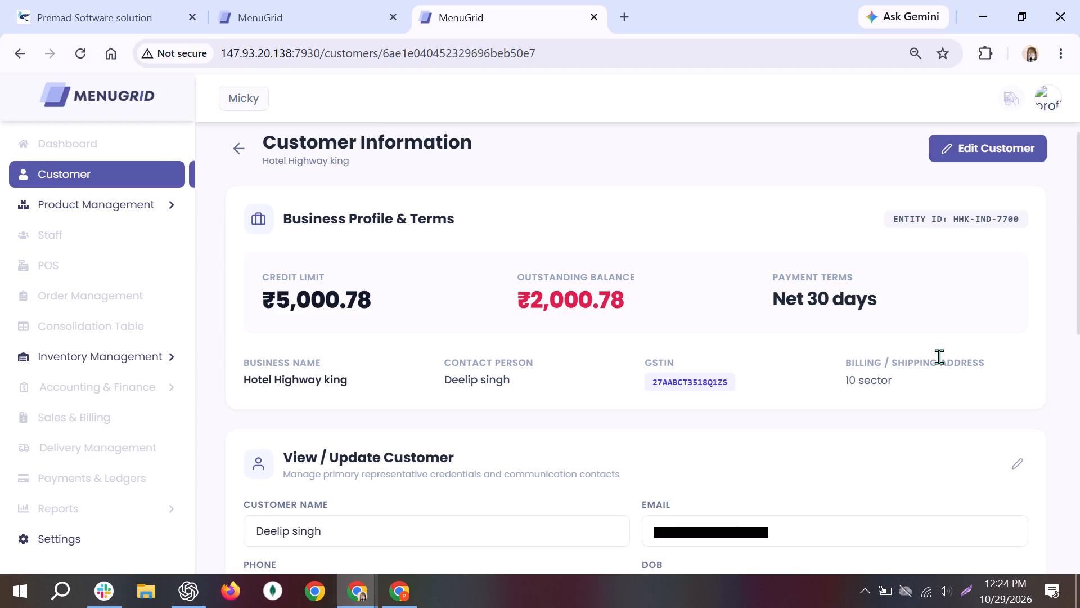
# Capture a screenshot of the whole Customer Information page for Hotel Highway king, including the address bar.
pyautogui.scroll(-1, 939, 356)
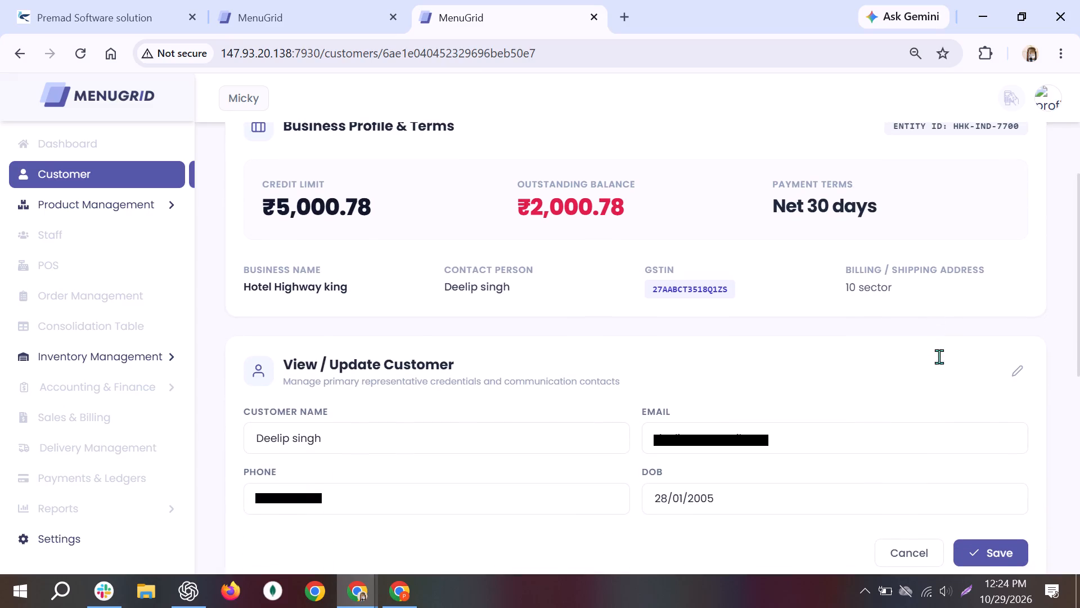
pyautogui.scroll(6, 939, 356)
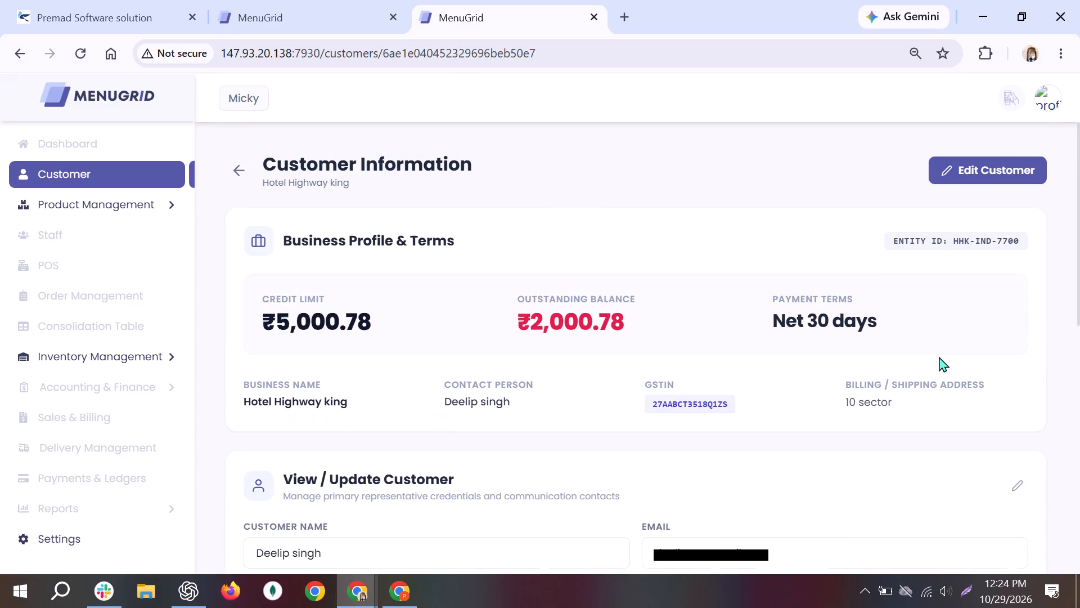
pyautogui.press('`')
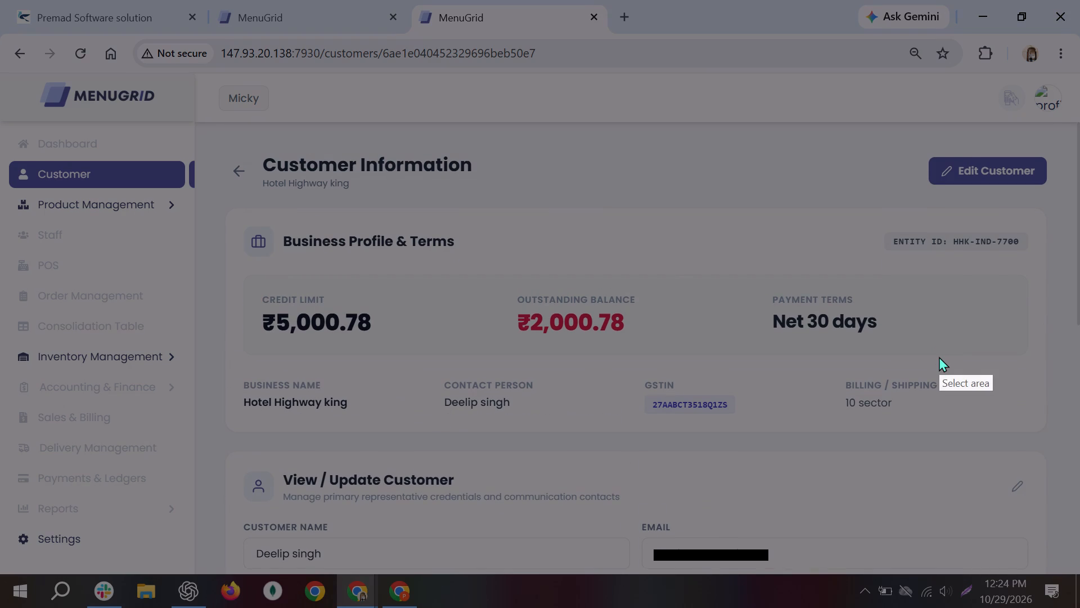
pyautogui.moveTo(0, 26); pyautogui.dragTo(533, 267)
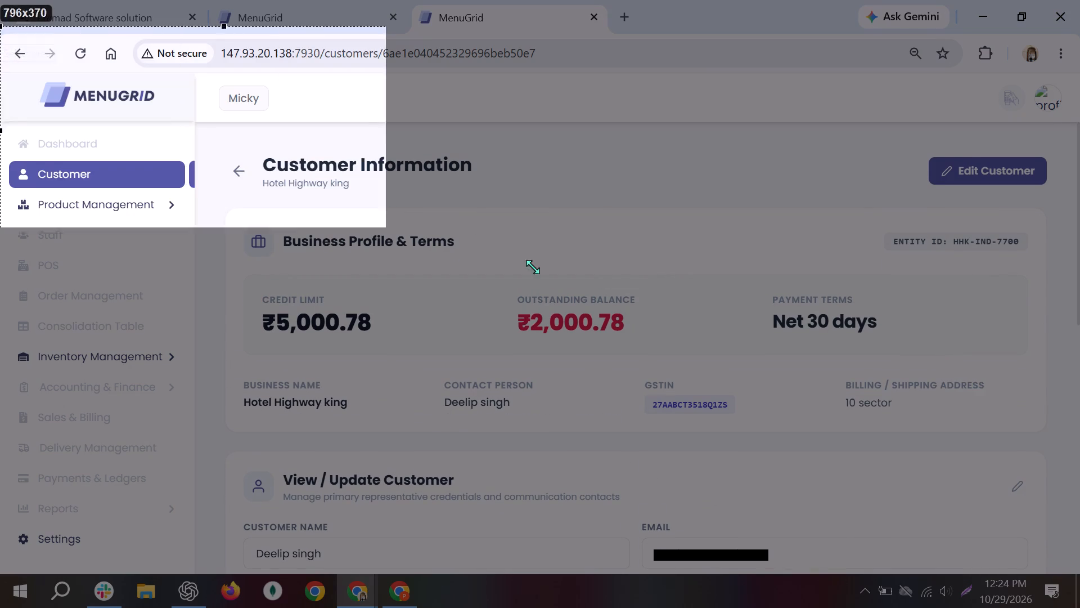
pyautogui.moveTo(533, 267); pyautogui.dragTo(1077, 576)
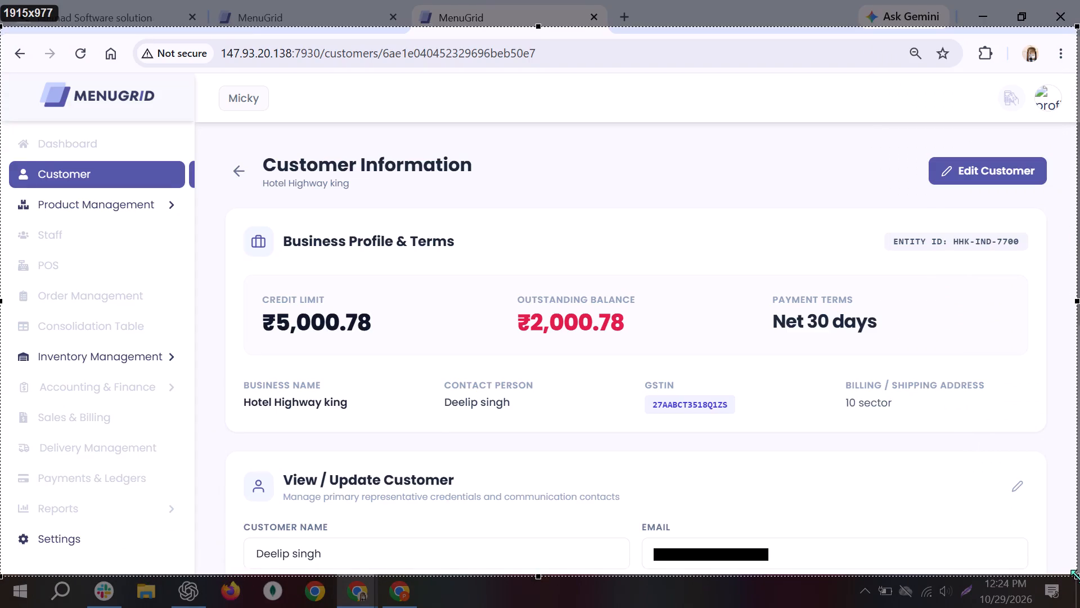
pyautogui.moveTo(1077, 576); pyautogui.dragTo(1079, 576)
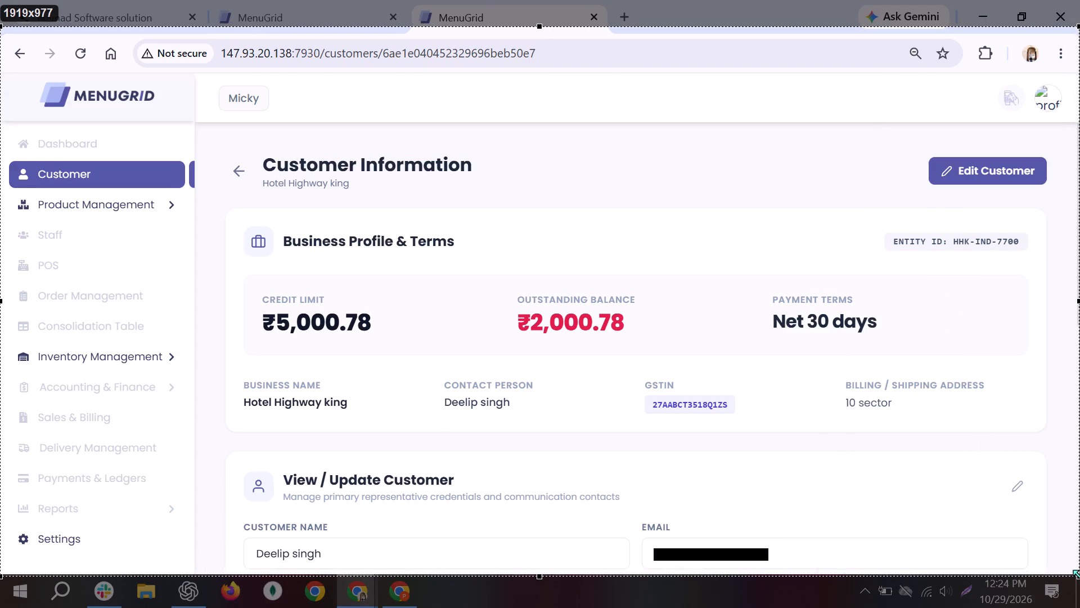
# Outline the business name beneath the Customer Information heading with a red rectangle on the screenshot.
pyautogui.click(829, 446)
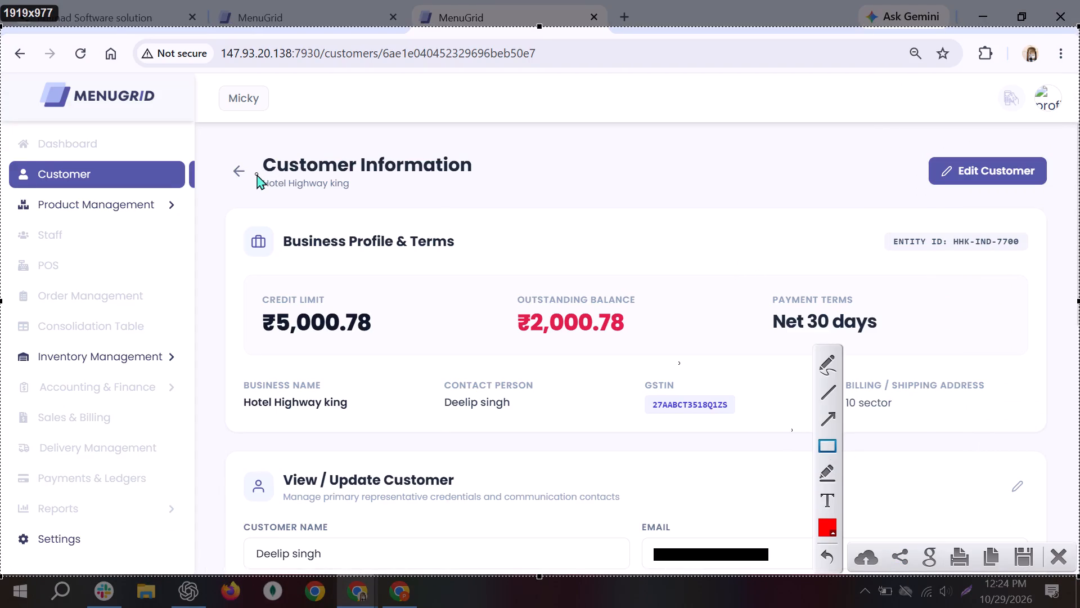
pyautogui.moveTo(248, 175); pyautogui.dragTo(373, 200)
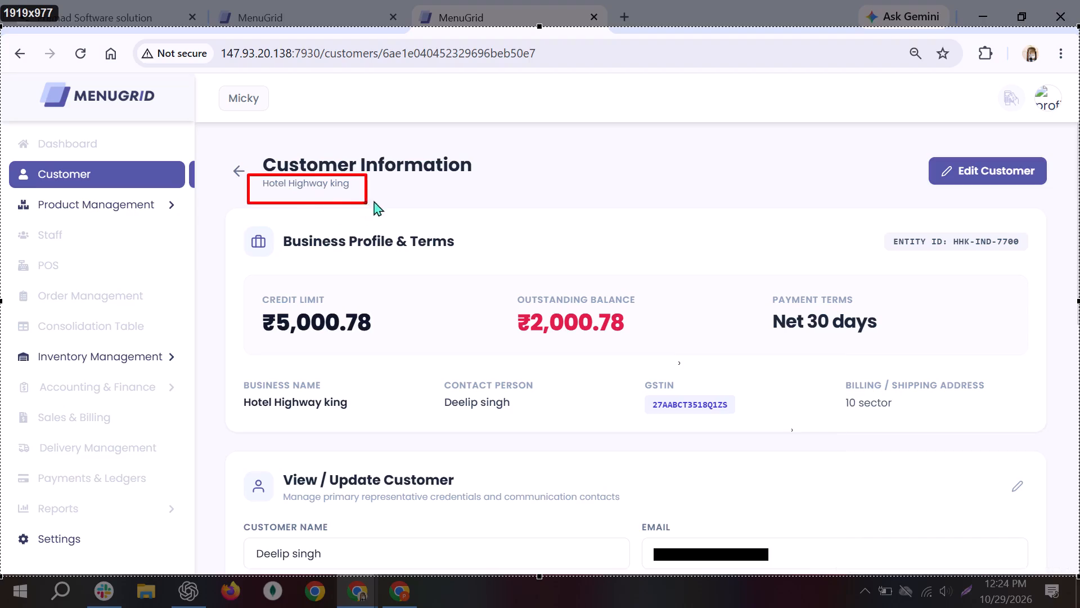
pyautogui.moveTo(373, 200); pyautogui.dragTo(390, 198)
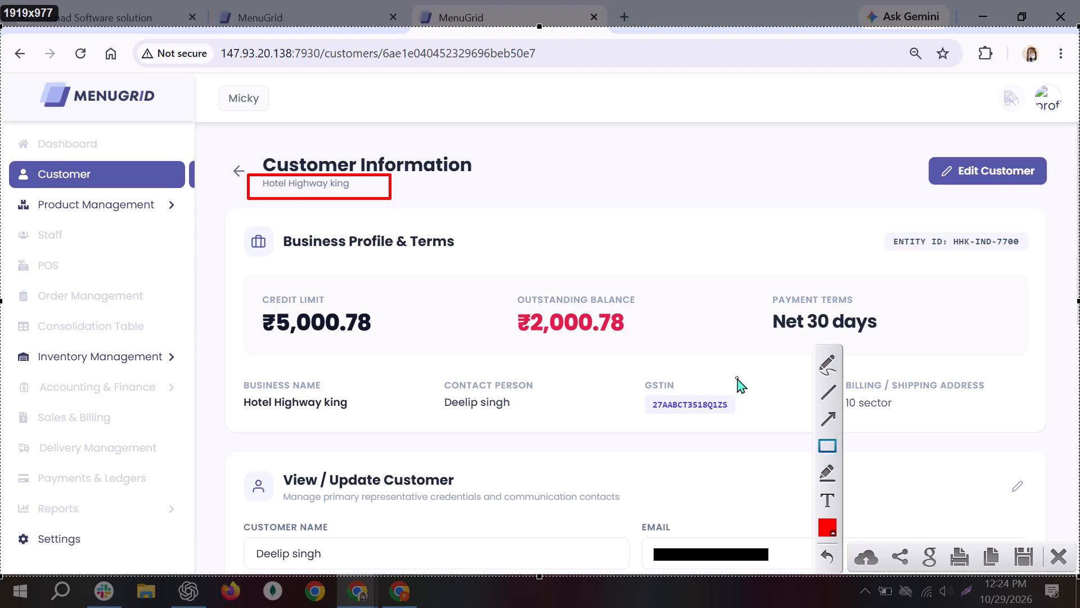
# Add the red text note "remove this from this side" beside the outlined business name.
pyautogui.click(830, 502)
pyautogui.click(459, 185)
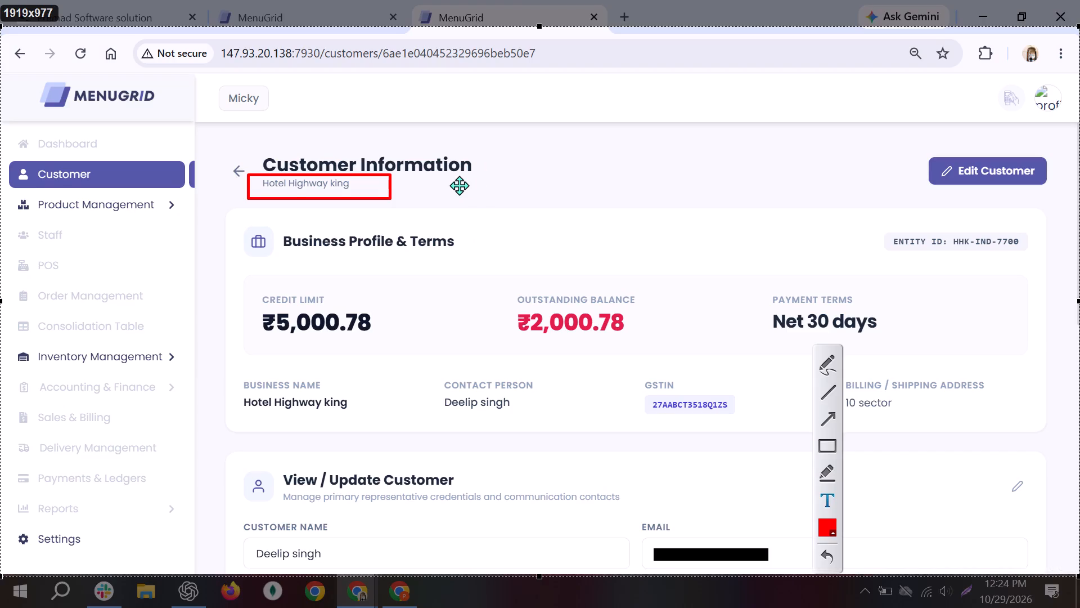
pyautogui.write('remove ti')
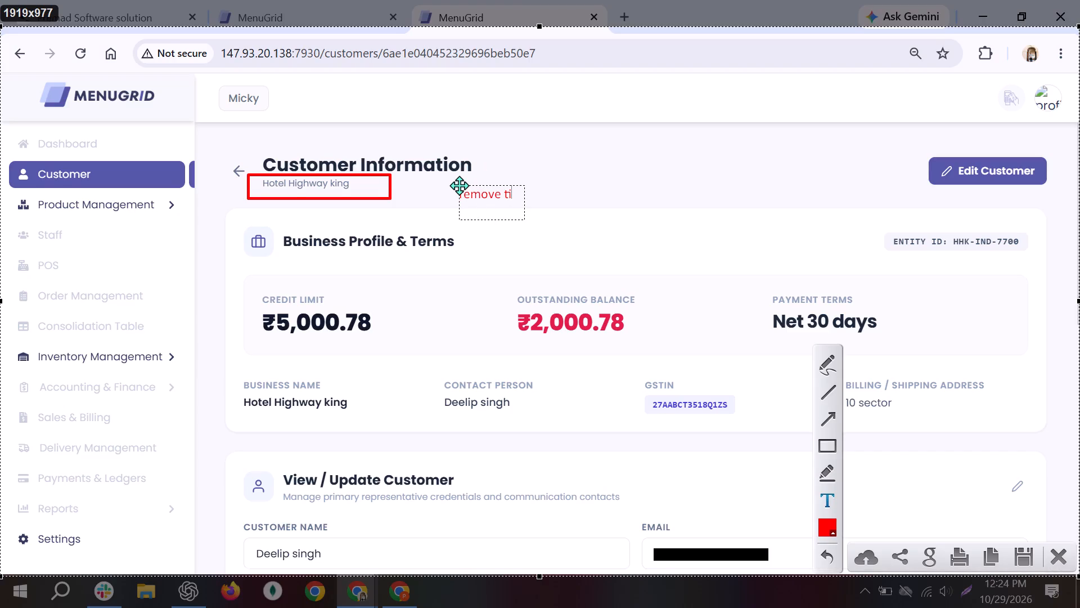
pyautogui.press('BackSpace')
pyautogui.write('his name from thi')
pyautogui.press('space')
pyautogui.press('BackSpace')
pyautogui.write('s side')
pyautogui.press('space')
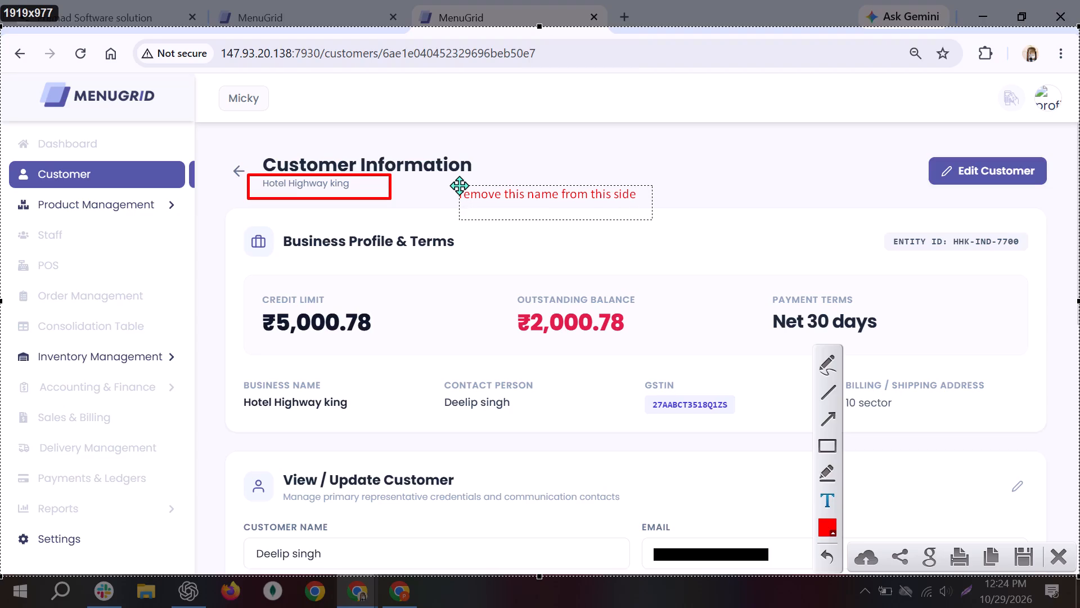
pyautogui.press('BackSpace')
pyautogui.press('BackSpace')
pyautogui.press('BackSpace')
pyautogui.press('BackSpace')
pyautogui.press('BackSpace')
pyautogui.press('BackSpace')
pyautogui.press('BackSpace')
pyautogui.press('BackSpace')
pyautogui.press('BackSpace')
pyautogui.press('BackSpace')
pyautogui.press('BackSpace')
pyautogui.press('BackSpace')
pyautogui.press('BackSpace')
pyautogui.press('BackSpace')
pyautogui.press('BackSpace')
pyautogui.press('BackSpace')
pyautogui.press('BackSpace')
pyautogui.press('BackSpace')
pyautogui.press('BackSpace')
pyautogui.press('BackSpace')
pyautogui.press('BackSpace')
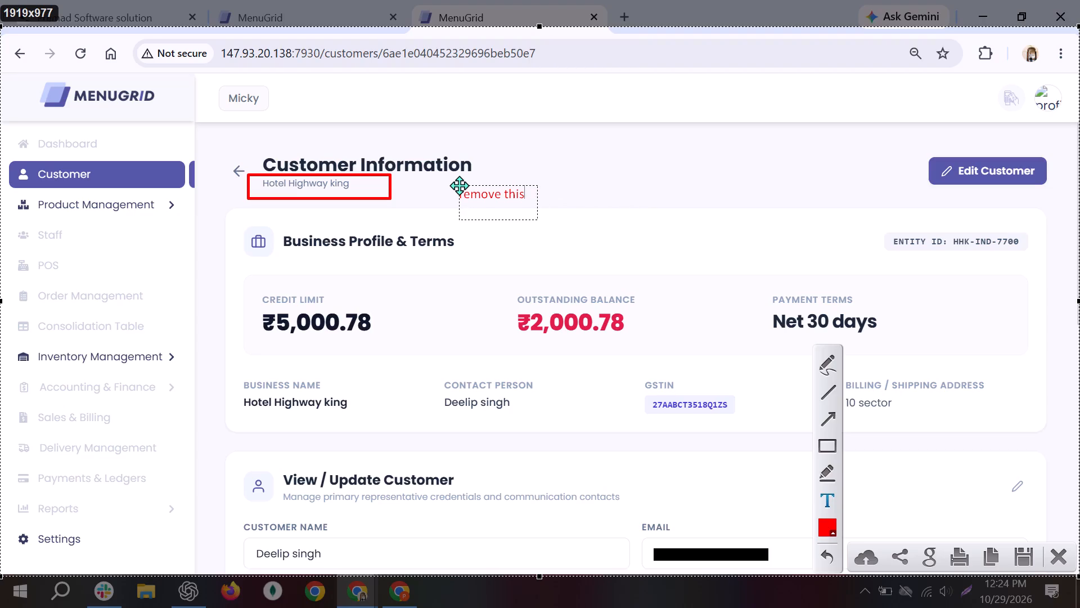
pyautogui.press('BackSpace')
pyautogui.press('BackSpace')
pyautogui.write('is from')
pyautogui.press('space')
pyautogui.write('side')
pyautogui.press('space')
pyautogui.press('BackSpace')
pyautogui.press('BackSpace')
pyautogui.press('BackSpace')
pyautogui.press('BackSpace')
pyautogui.write('th')
pyautogui.press('BackSpace')
pyautogui.press('BackSpace')
pyautogui.press('BackSpace')
pyautogui.write('ths e')
pyautogui.press('BackSpace')
pyautogui.press('BackSpace')
pyautogui.press('BackSpace')
pyautogui.write('is')
pyautogui.press('space')
pyautogui.write('side')
pyautogui.press('space')
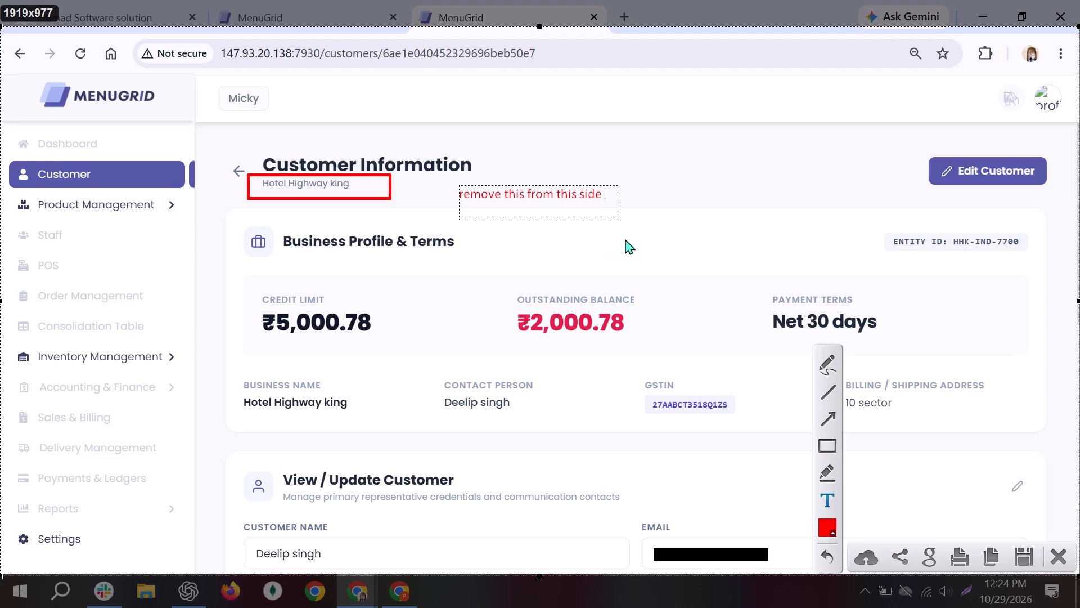
# Insert "Business name" after "remove this" in the screenshot's text note.
pyautogui.click(526, 198)
pyautogui.write('Bus')
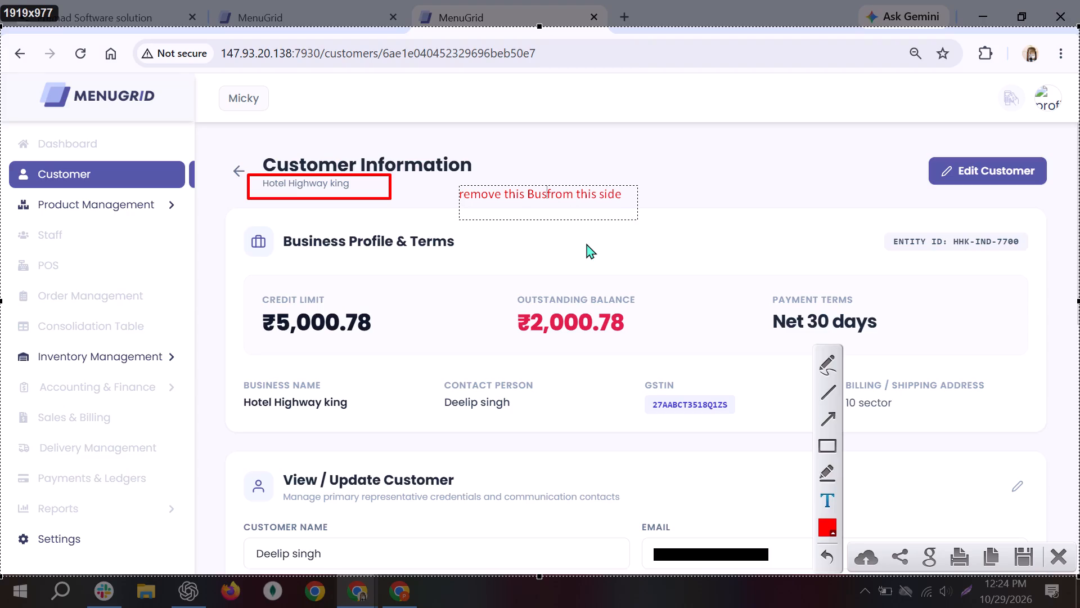
pyautogui.write('iness name')
pyautogui.press('space')
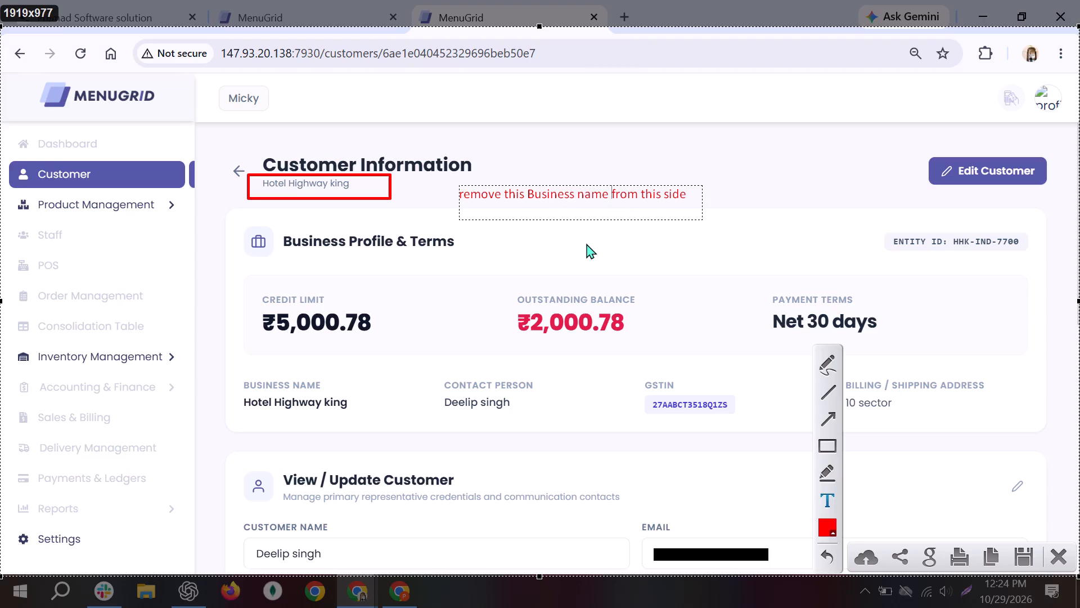
pyautogui.press('Right')
pyautogui.press('Right')
pyautogui.press('Right')
pyautogui.press('Right')
pyautogui.press('Right')
pyautogui.press('Right')
pyautogui.press('Right')
pyautogui.press('Right')
pyautogui.press('Right')
pyautogui.press('Right')
pyautogui.press('Right')
pyautogui.press('Right')
pyautogui.press('Right')
pyautogui.press('Right')
pyautogui.press('Right')
pyautogui.press('Right')
pyautogui.press('Right')
# Copy the full text of the note and upload the annotated screenshot to get a shareable link.
pyautogui.hotkey('ctrl', 'a')
pyautogui.hotkey('ctrl', 'c')
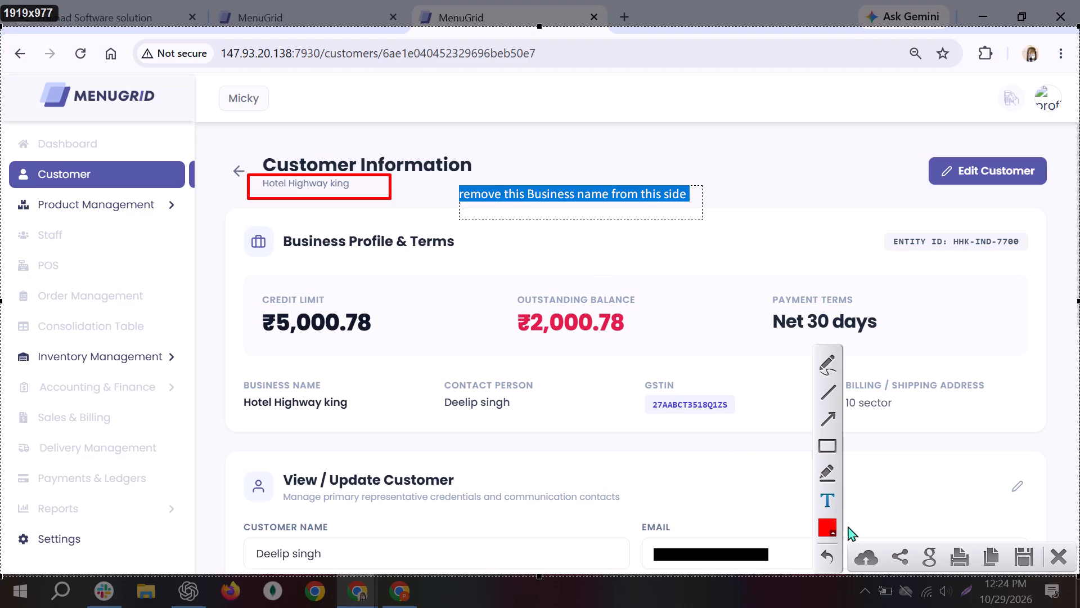
pyautogui.click(864, 560)
# Switch to the MENU-GRID QA sheet and paste the copied note as the Issues / Feedback entry in F3.
pyautogui.hotkey('alt', 'Tab')
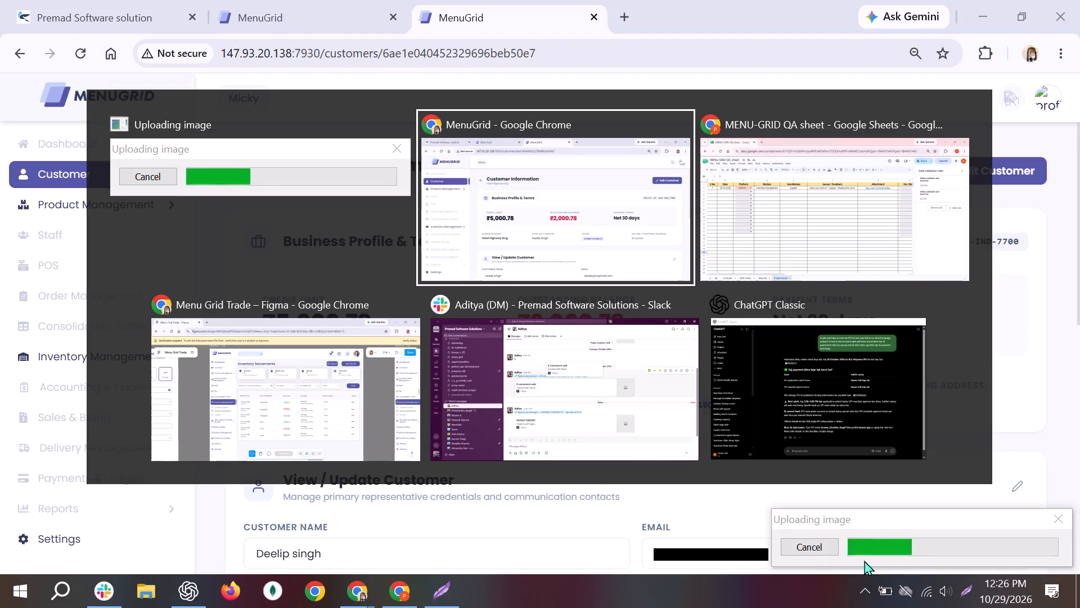
pyautogui.hotkey('alt', 'Tab')
pyautogui.click(654, 217)
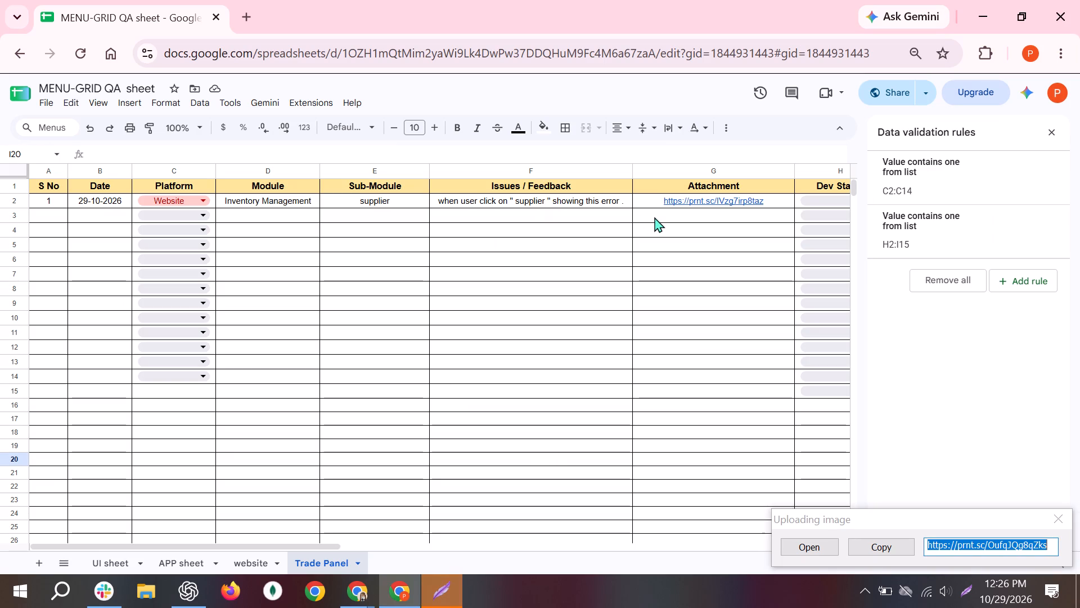
pyautogui.doubleClick(472, 215)
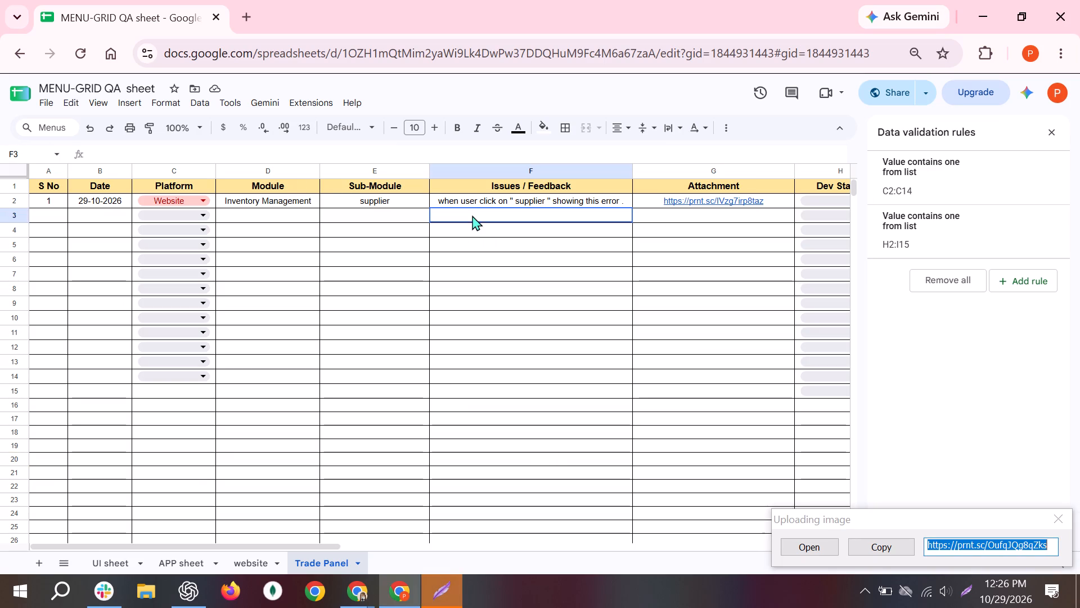
pyautogui.hotkey('ctrl', 'v')
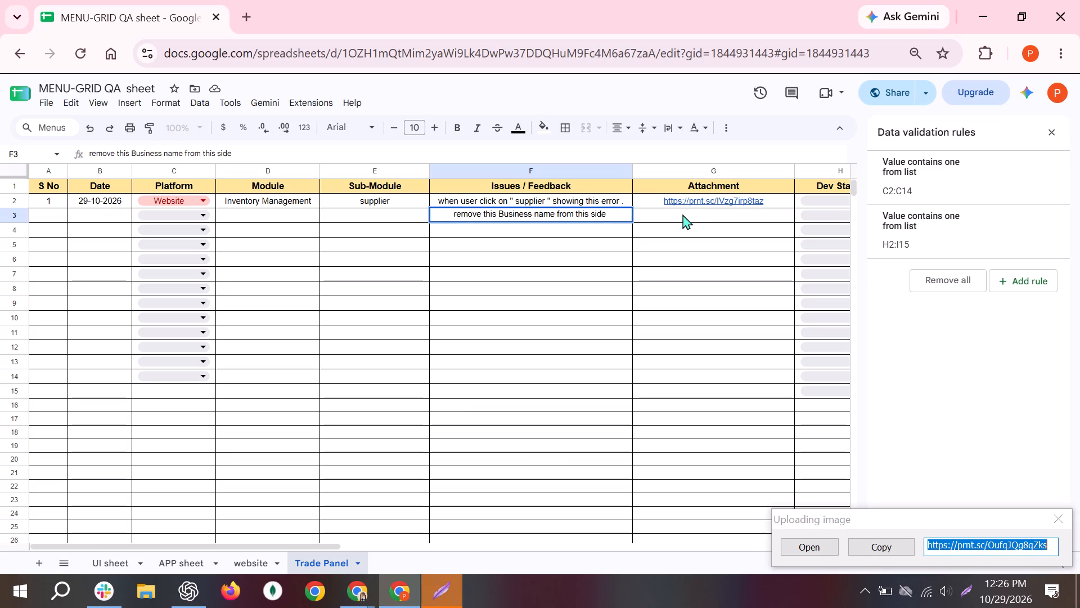
# Copy the uploaded screenshot's link and paste it as the Attachment in G3.
pyautogui.click(682, 214)
pyautogui.click(877, 551)
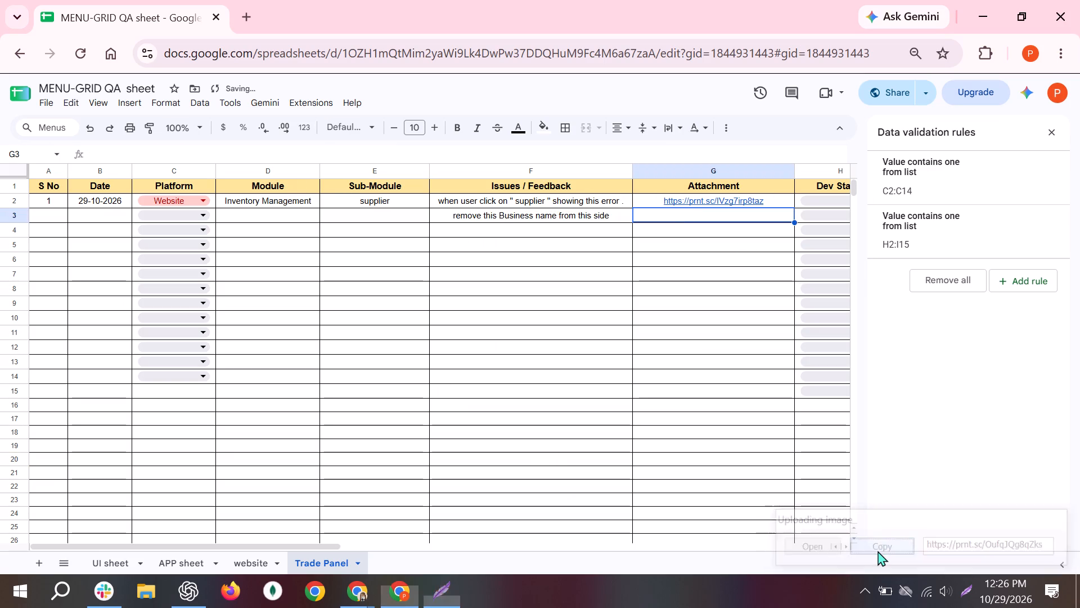
pyautogui.hotkey('ctrl', 'v')
# Set the Platform dropdown in C3 to Website.
pyautogui.press('Left')
pyautogui.press('Left')
pyautogui.press('Left')
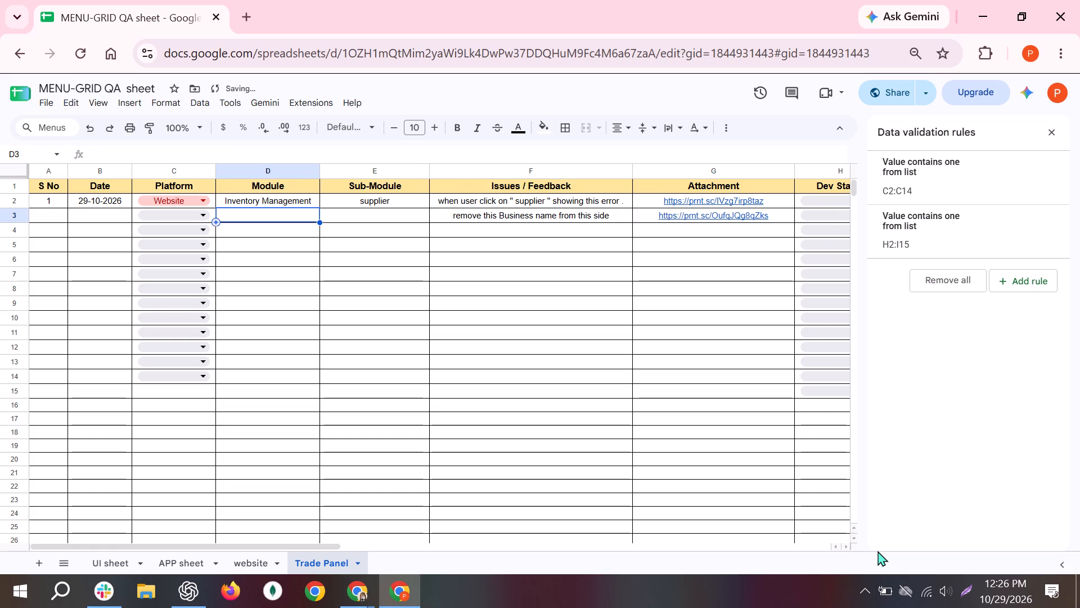
pyautogui.press('Left')
pyautogui.press('Return')
pyautogui.press('Return')
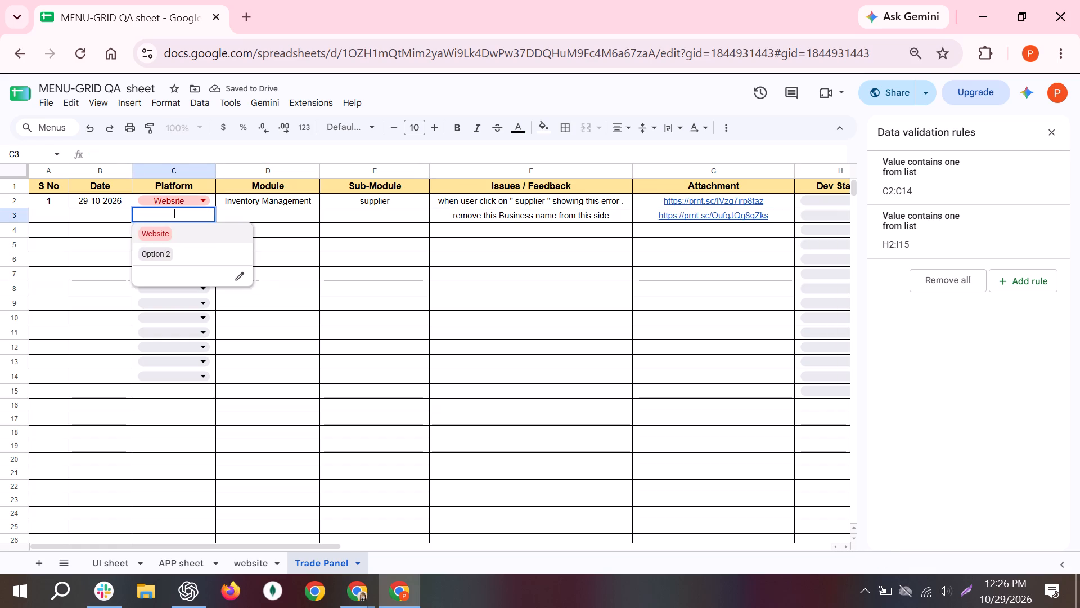
# Enter "Customer" as the Module in D3, checking the module name on the MenuGrid site.
pyautogui.press('Right')
pyautogui.press('Up')
pyautogui.hotkey('alt', 'Tab')
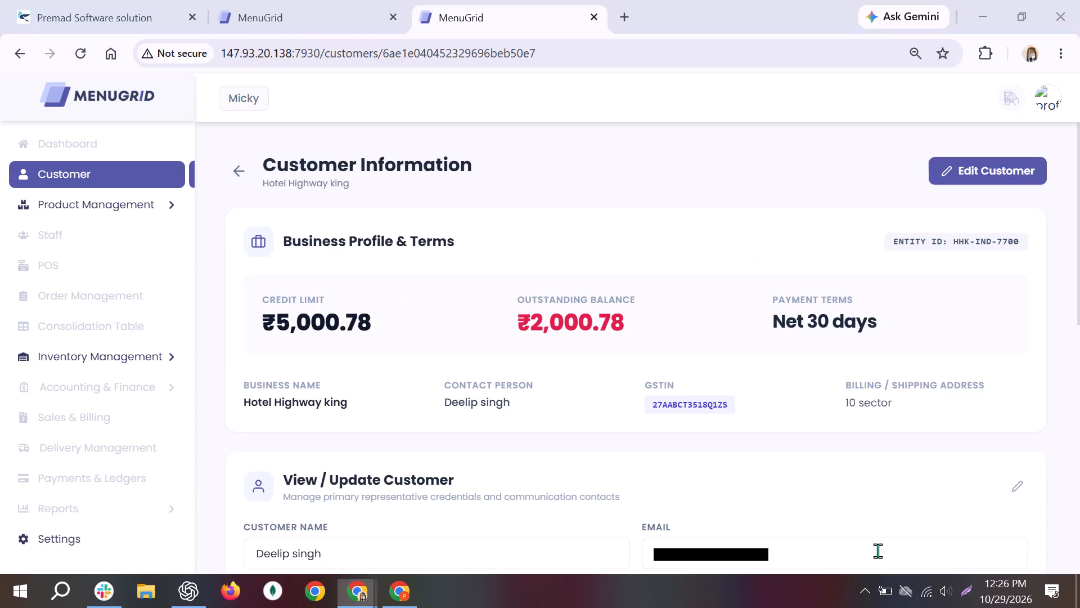
pyautogui.hotkey('alt', 'Tab')
pyautogui.write('Ci')
pyautogui.press('BackSpace')
pyautogui.write('usto')
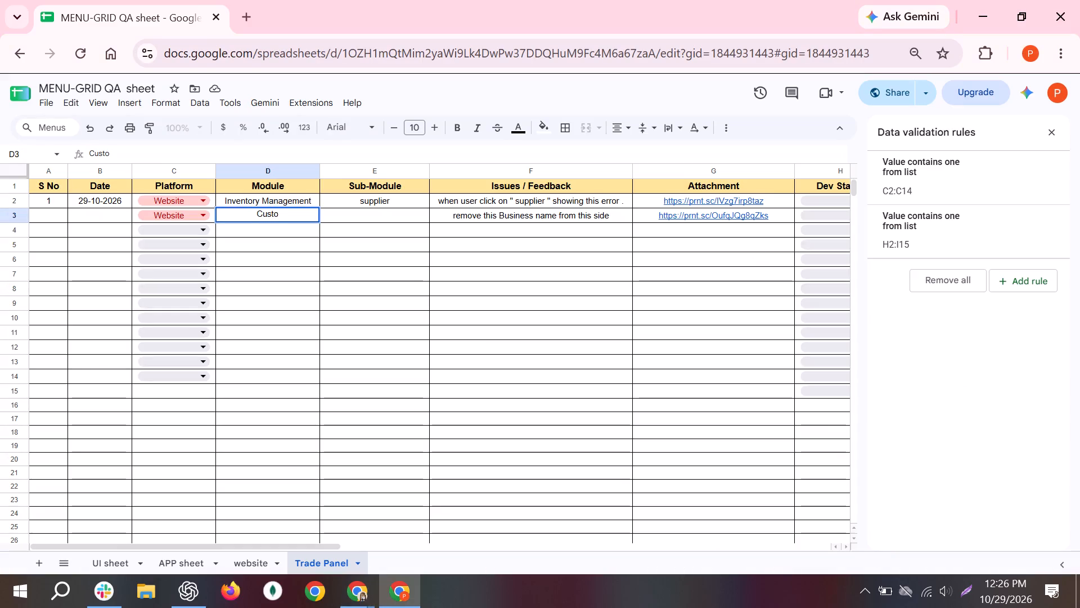
pyautogui.write('mer')
pyautogui.press('Right')
# Enter "customer - Detail" as the Sub-Module in E3, checking the page on the MenuGrid site.
pyautogui.hotkey('alt', 'Tab')
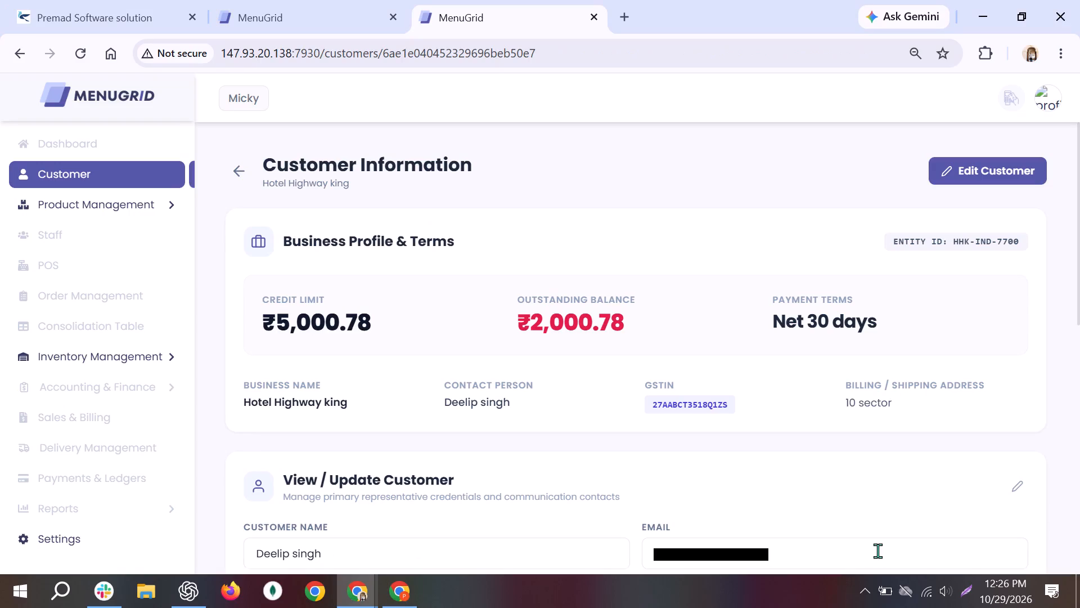
pyautogui.hotkey('alt', 'Tab')
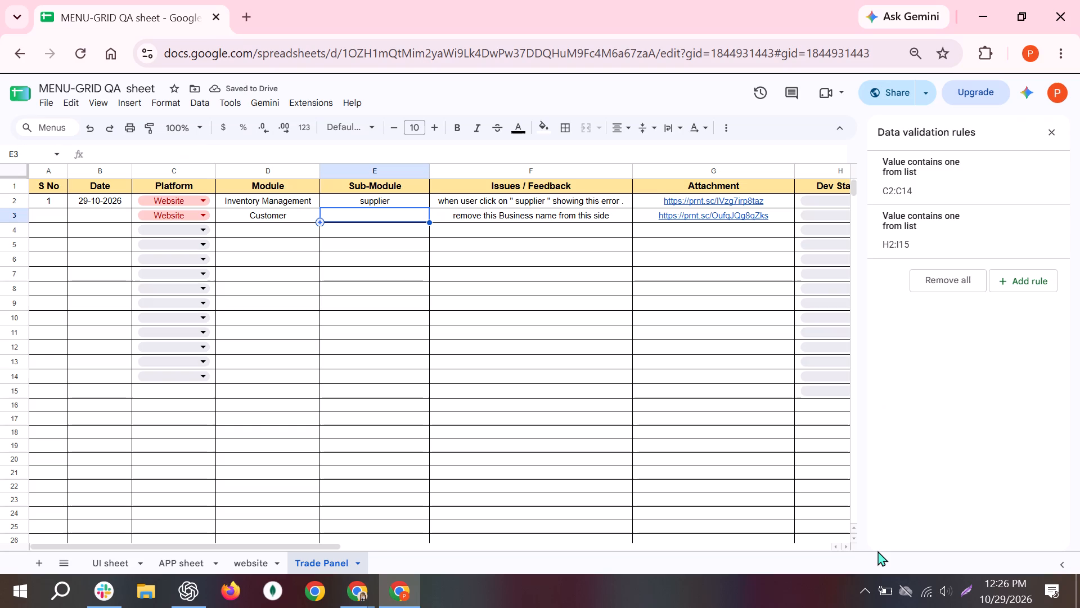
pyautogui.write('customer')
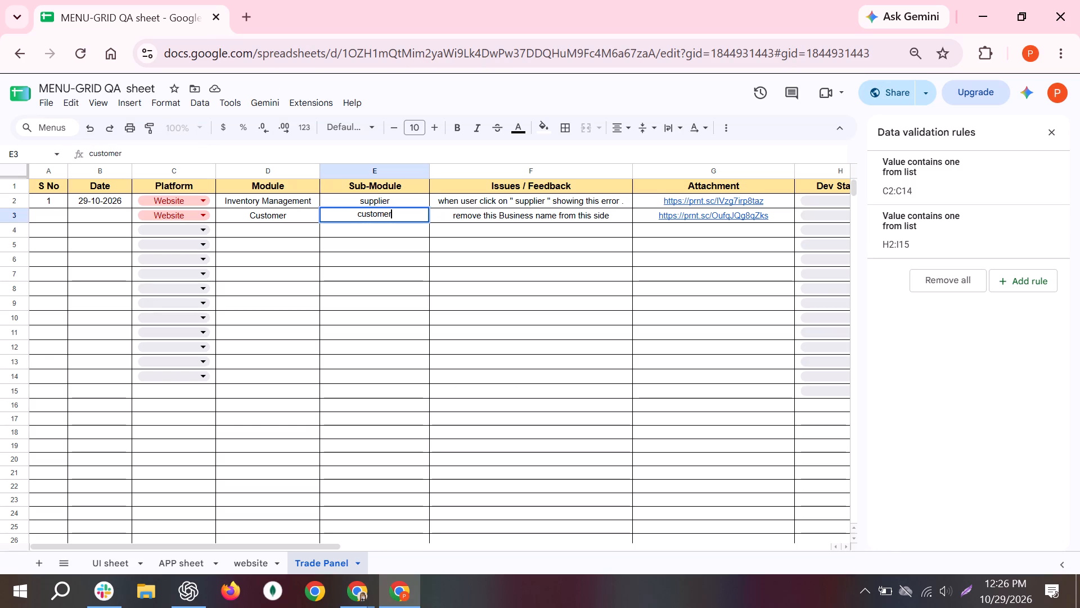
pyautogui.press('space')
pyautogui.write('-')
pyautogui.press('space')
pyautogui.write('Detail')
pyautogui.press('space')
pyautogui.press('Return')
# Return to the MenuGrid site and examine the Customer Information page of Hotel Highway king further.
pyautogui.hotkey('alt', 'Tab')
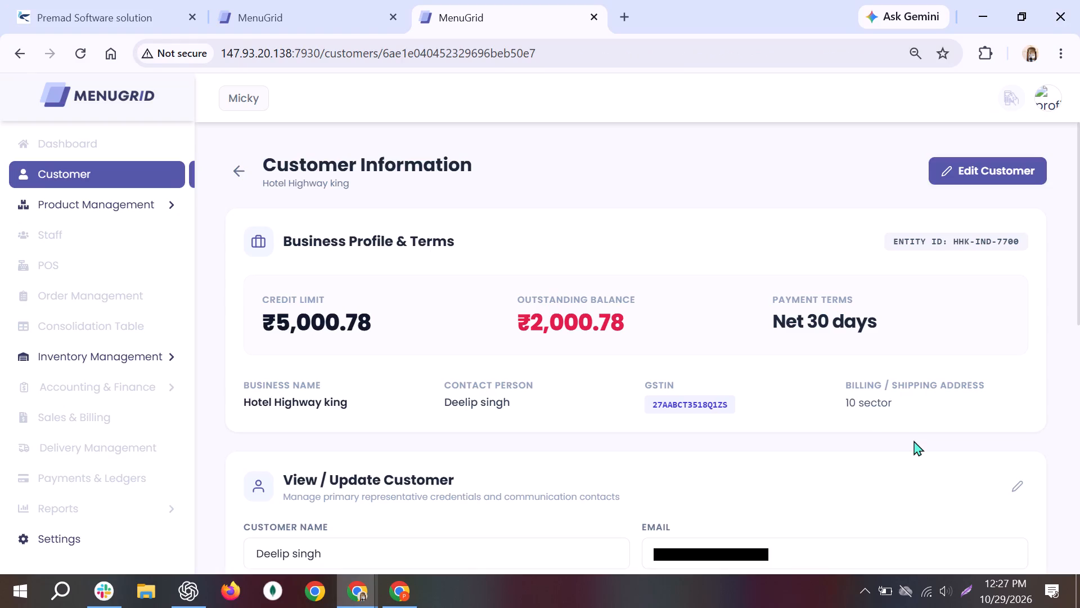
pyautogui.scroll(-1, 913, 440)
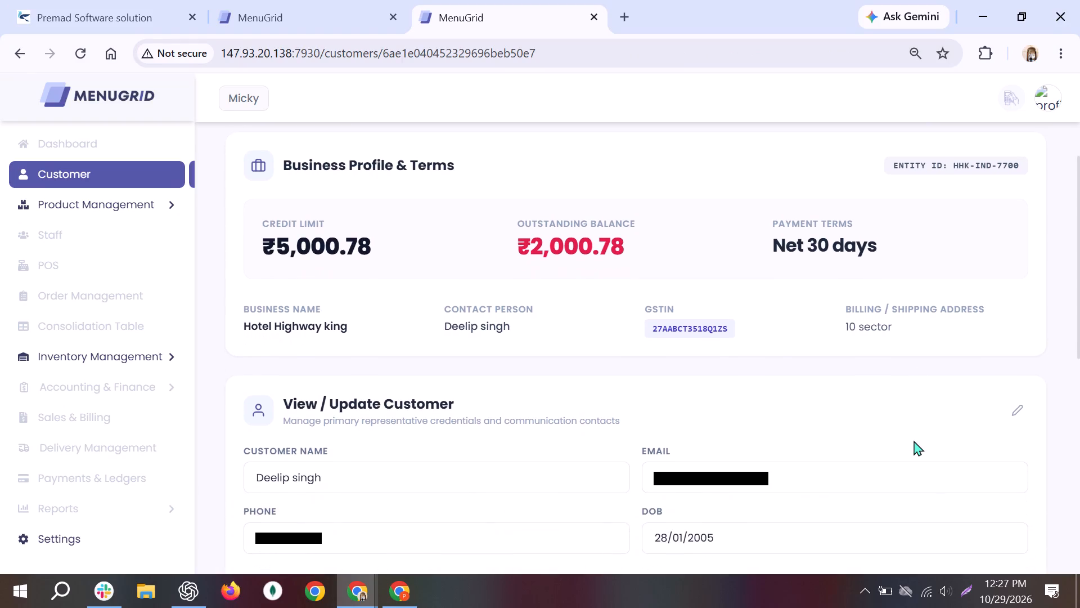
pyautogui.scroll(2, 913, 440)
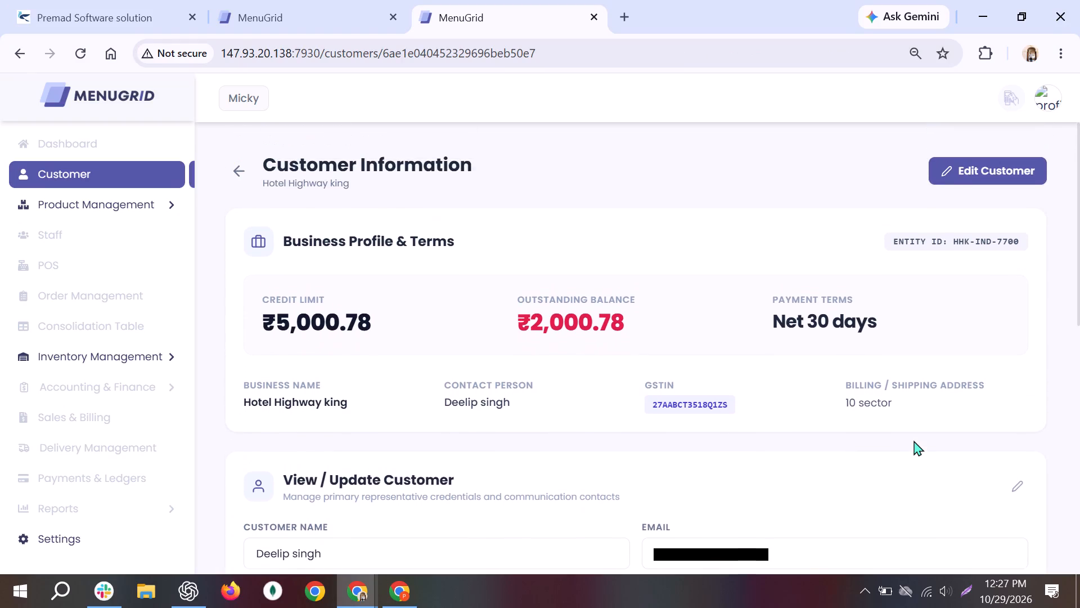
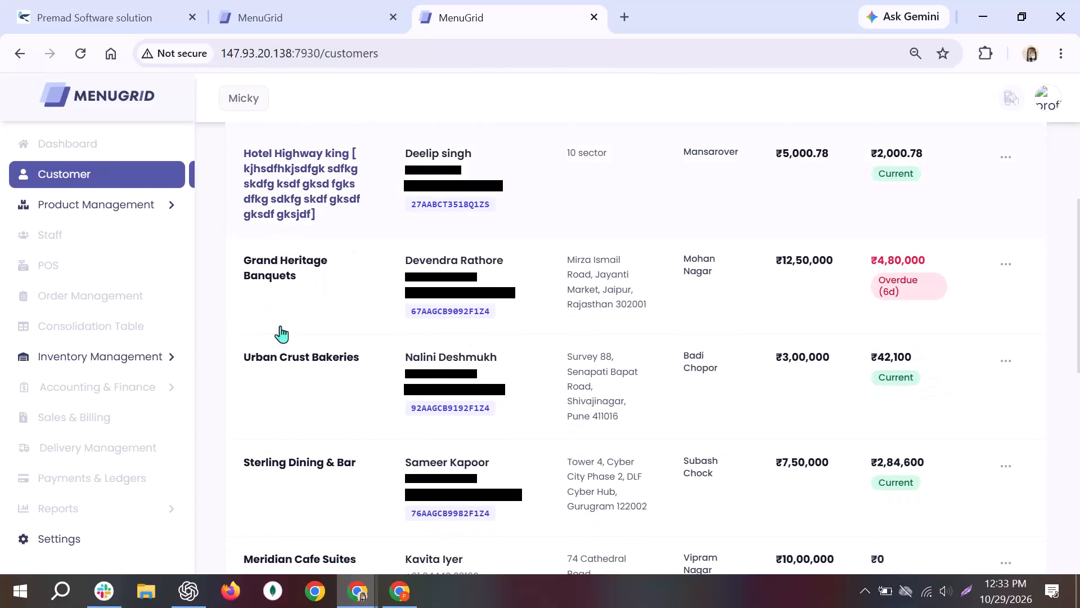
# Open Hotel Highway king's Customer Information page from the customer list and examine its profile, contact fields and order history.
pyautogui.scroll(1, 561, 323)
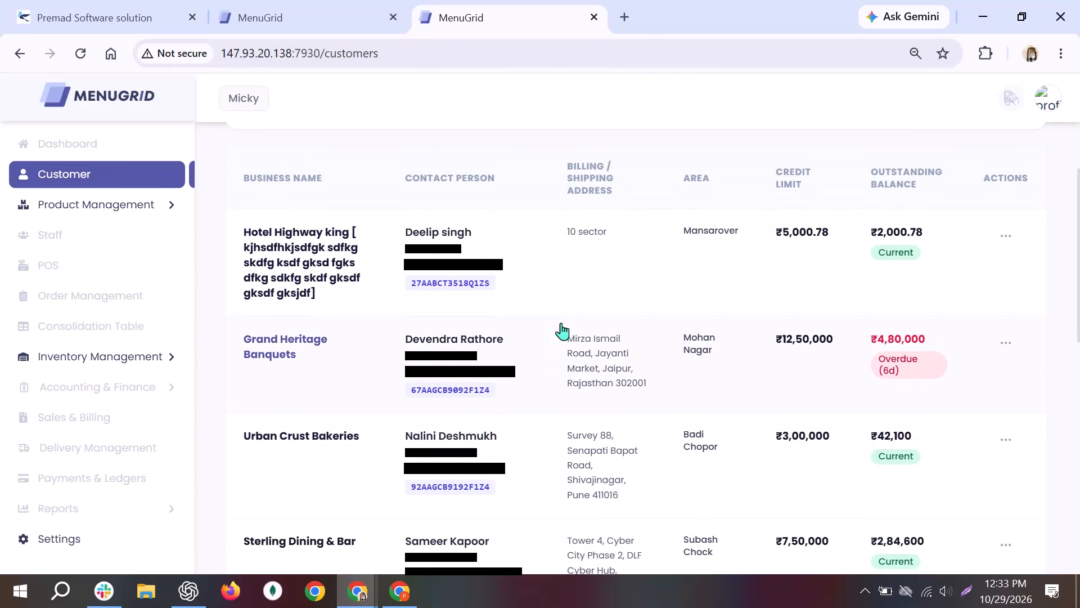
pyautogui.scroll(2, 561, 323)
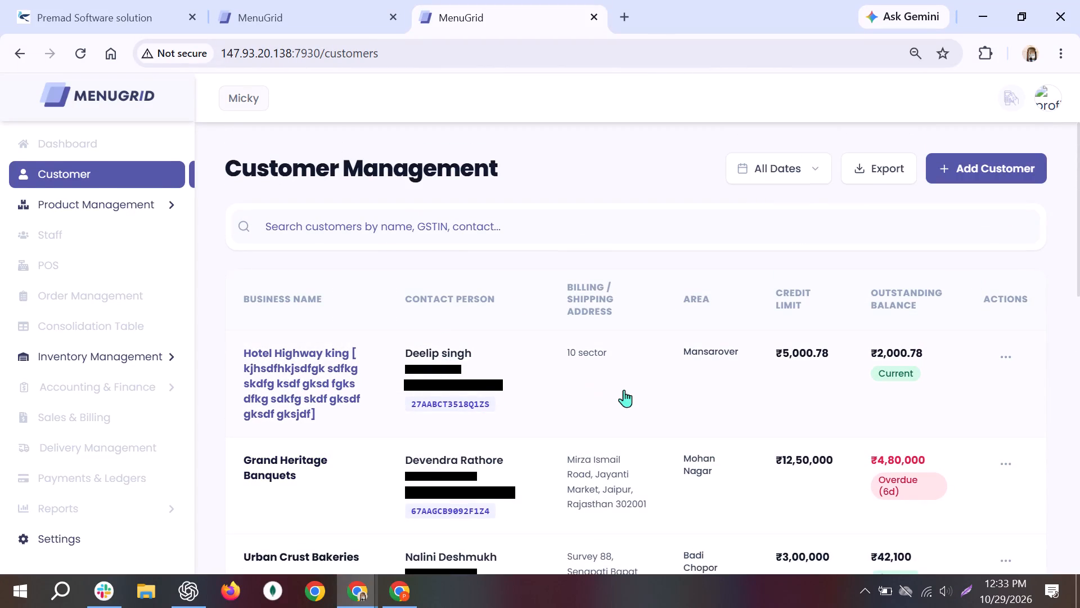
pyautogui.click(327, 366)
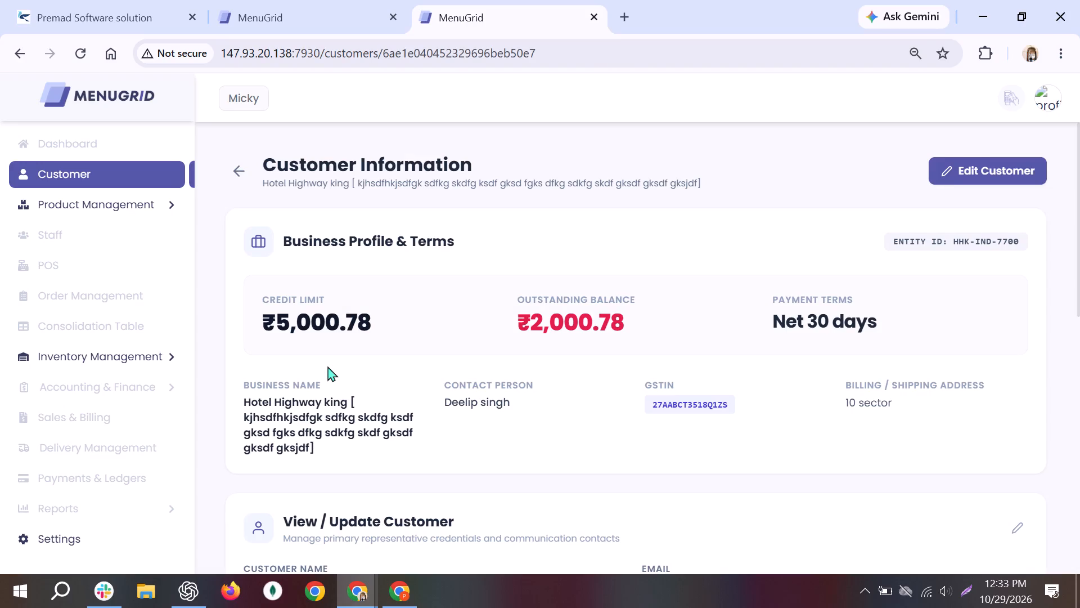
pyautogui.scroll(-1, 327, 366)
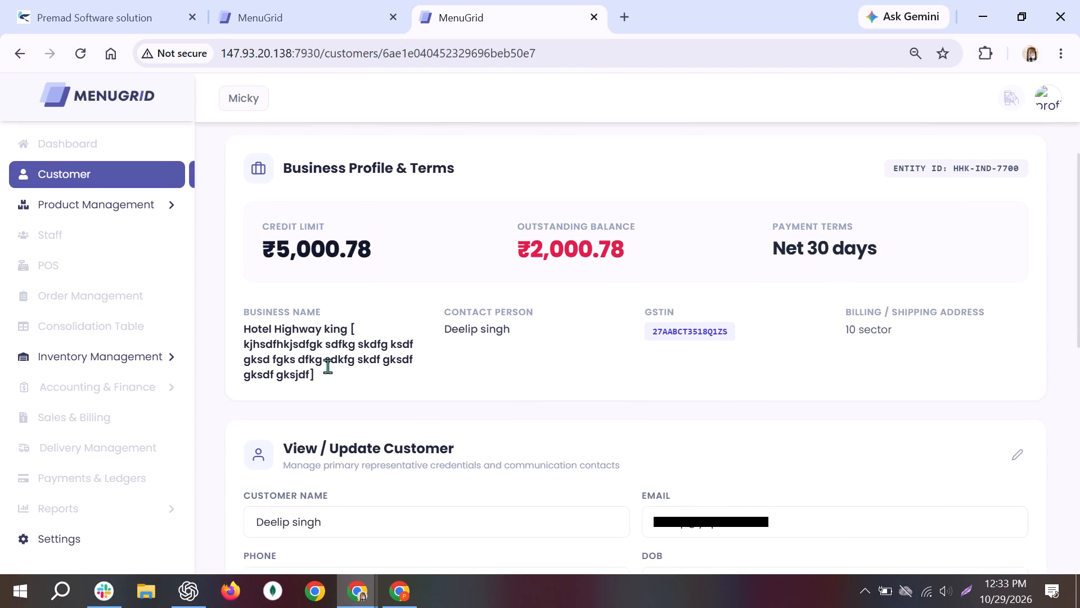
pyautogui.scroll(-2, 327, 366)
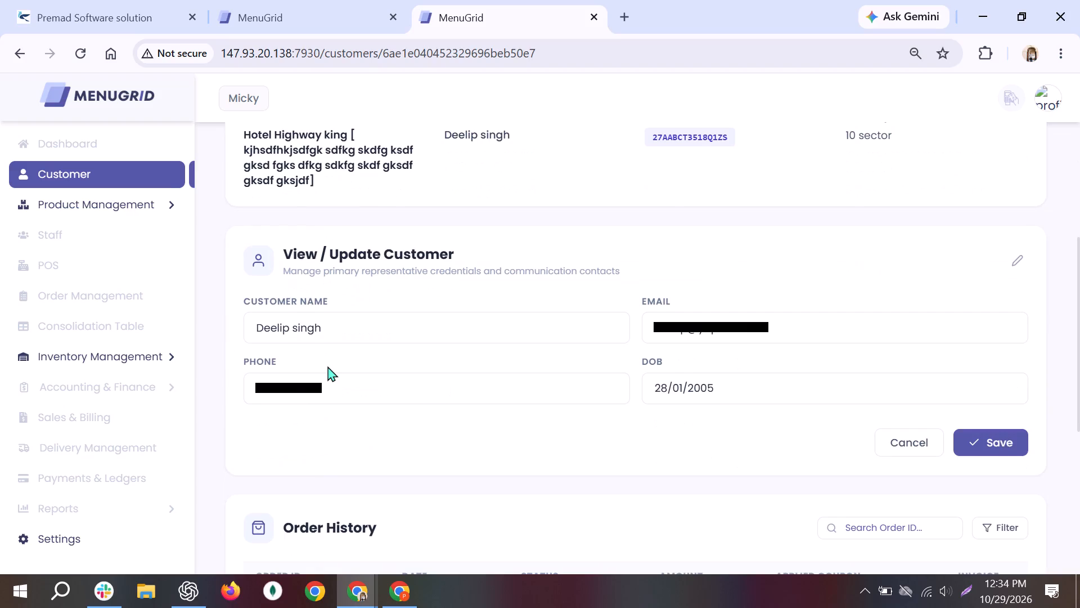
pyautogui.scroll(-1, 327, 366)
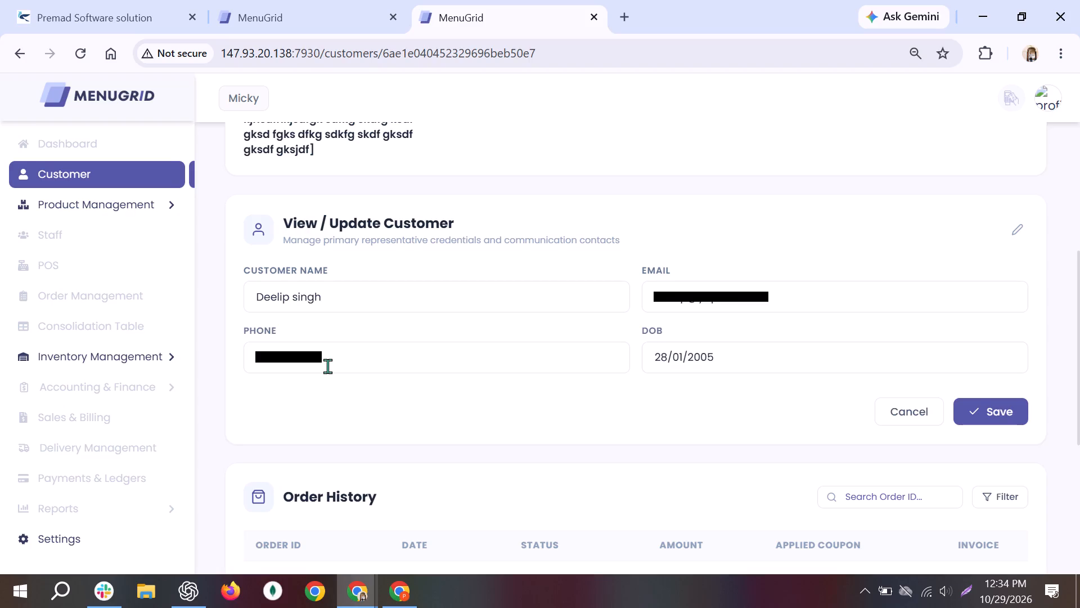
pyautogui.scroll(-1, 327, 366)
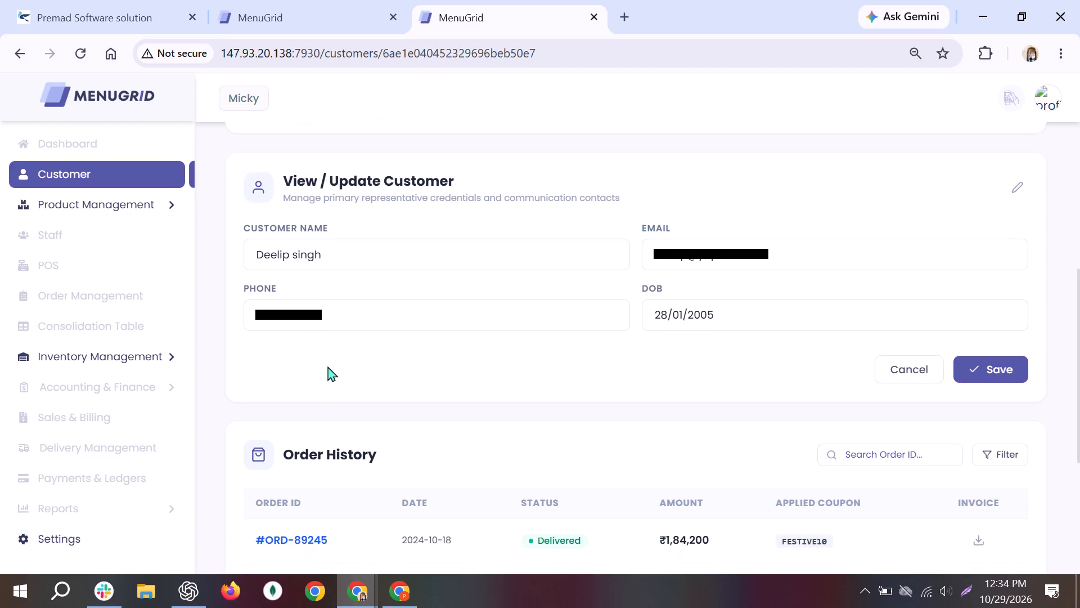
pyautogui.scroll(6, 327, 366)
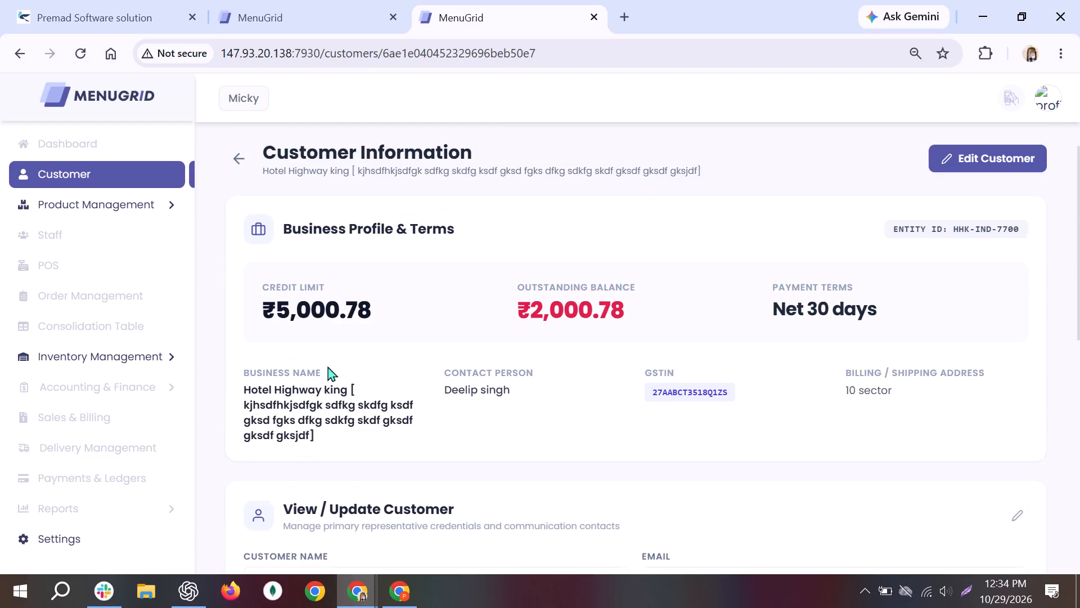
pyautogui.scroll(11, 327, 366)
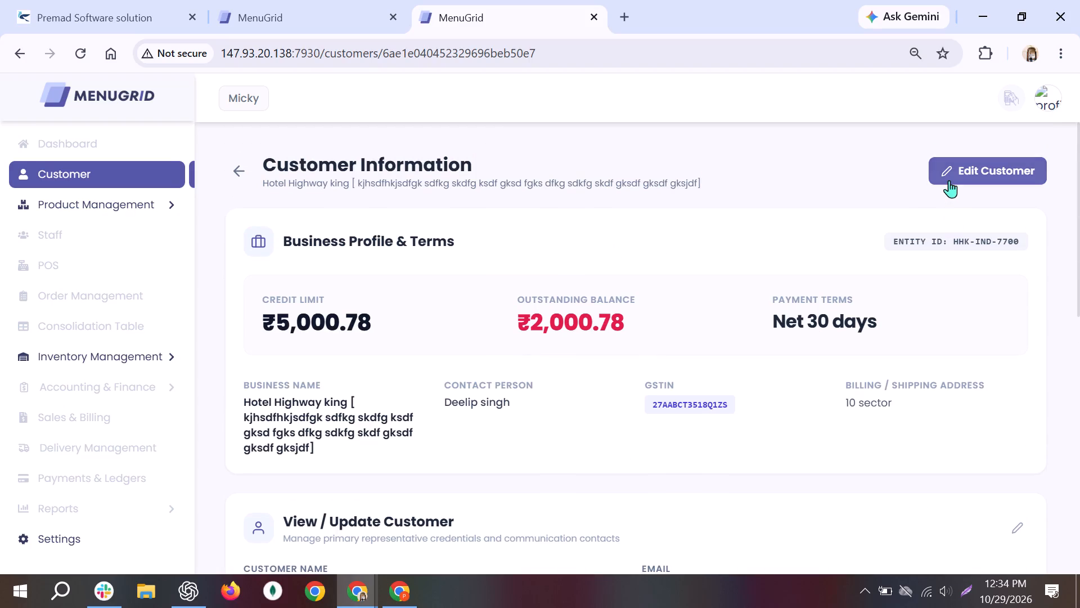
# Return to the Customer Management list and open the Hotel Highway king record for editing.
pyautogui.click(238, 172)
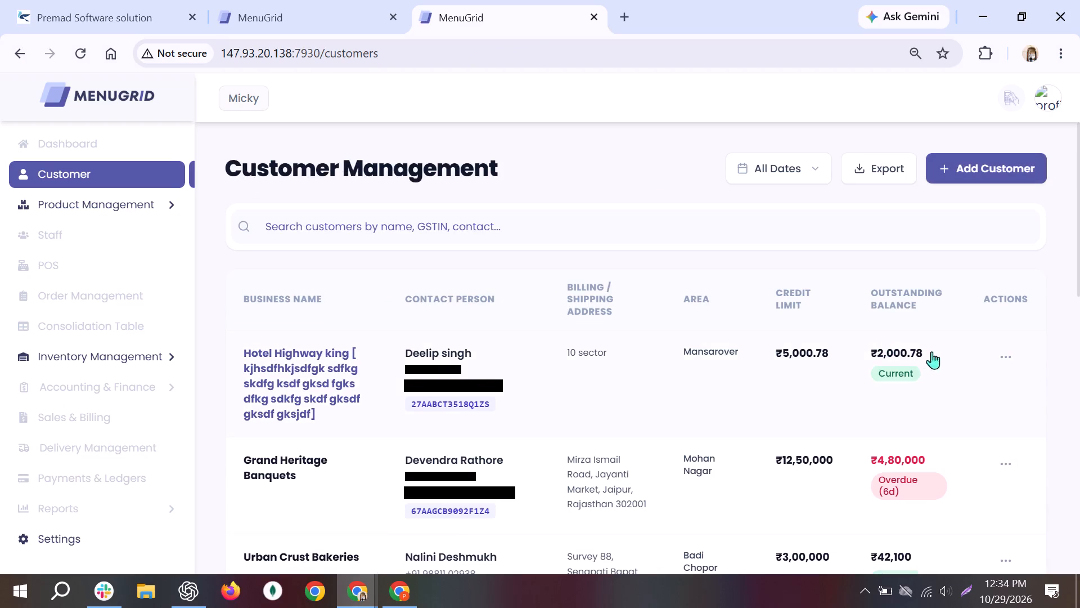
pyautogui.click(1018, 362)
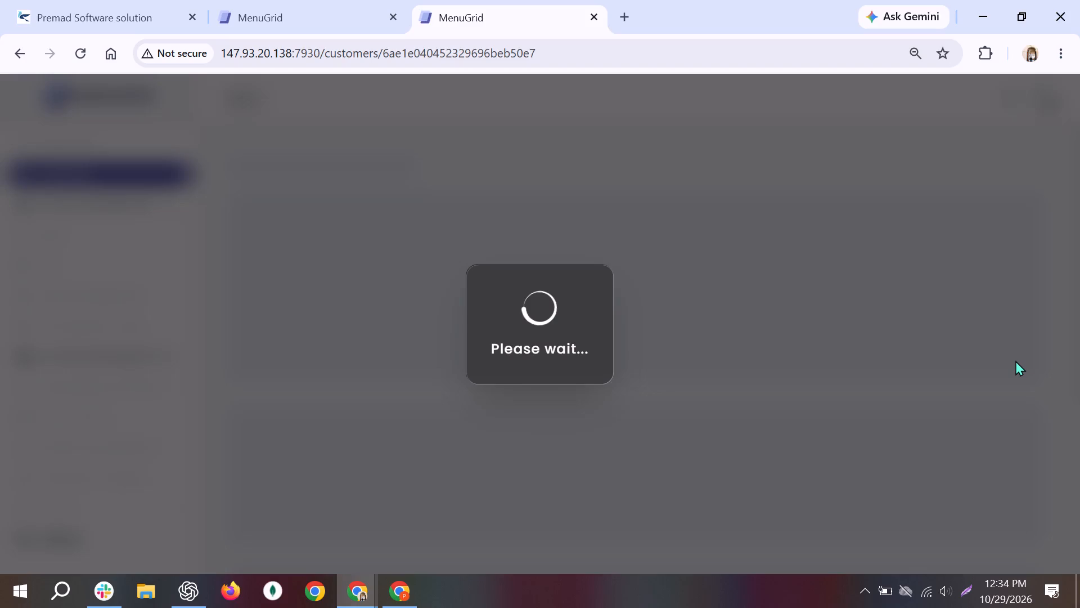
pyautogui.click(20, 60)
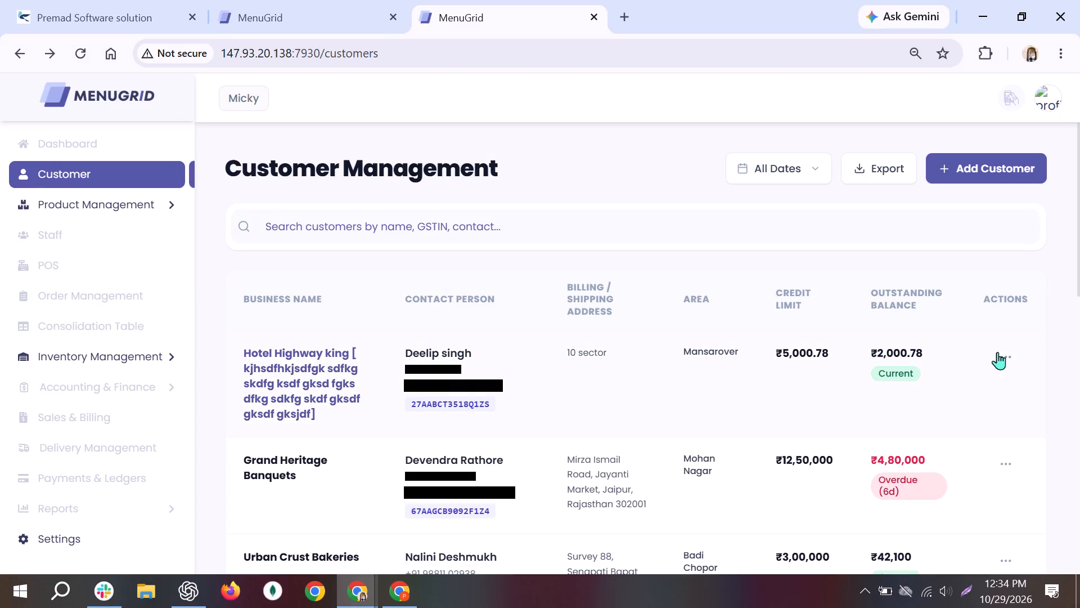
pyautogui.click(1008, 359)
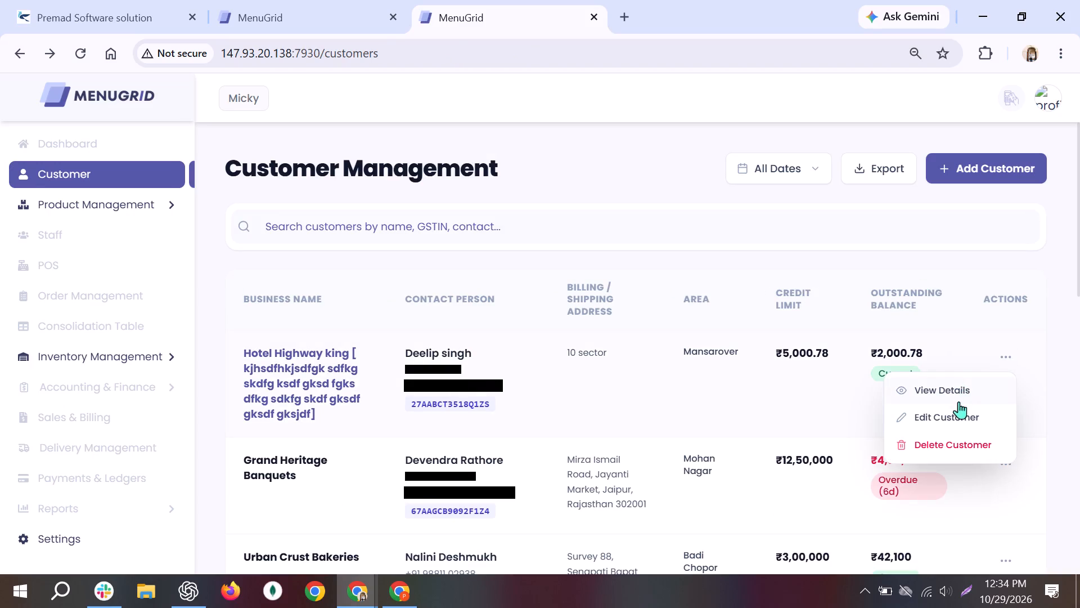
pyautogui.click(957, 430)
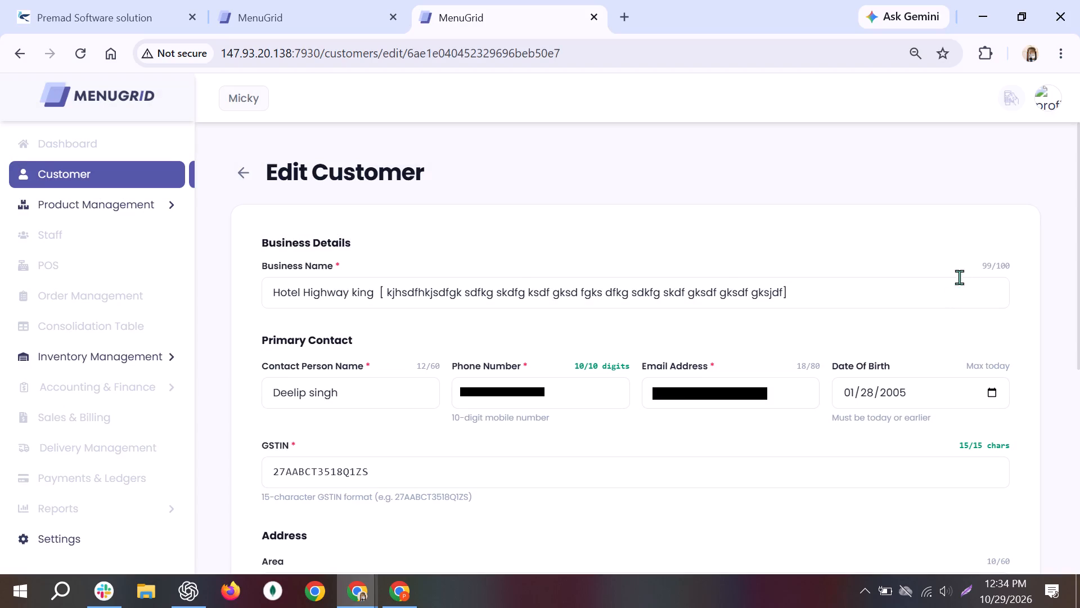
# Shorten the Business Name to "Hotel Highway king" by removing the bracketed filler text.
pyautogui.tripleClick(949, 301)
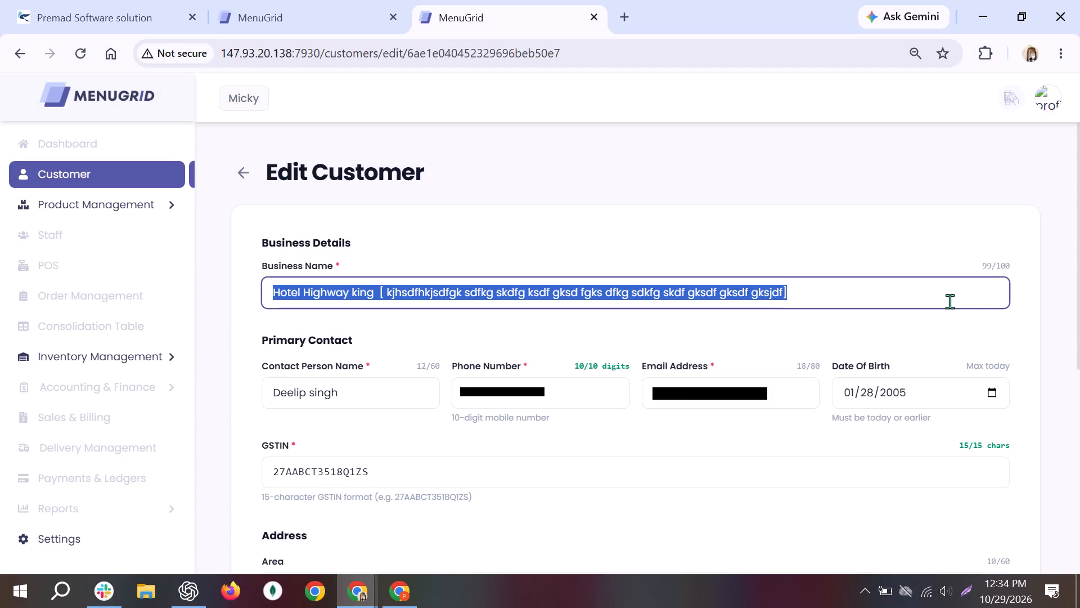
pyautogui.click(949, 301)
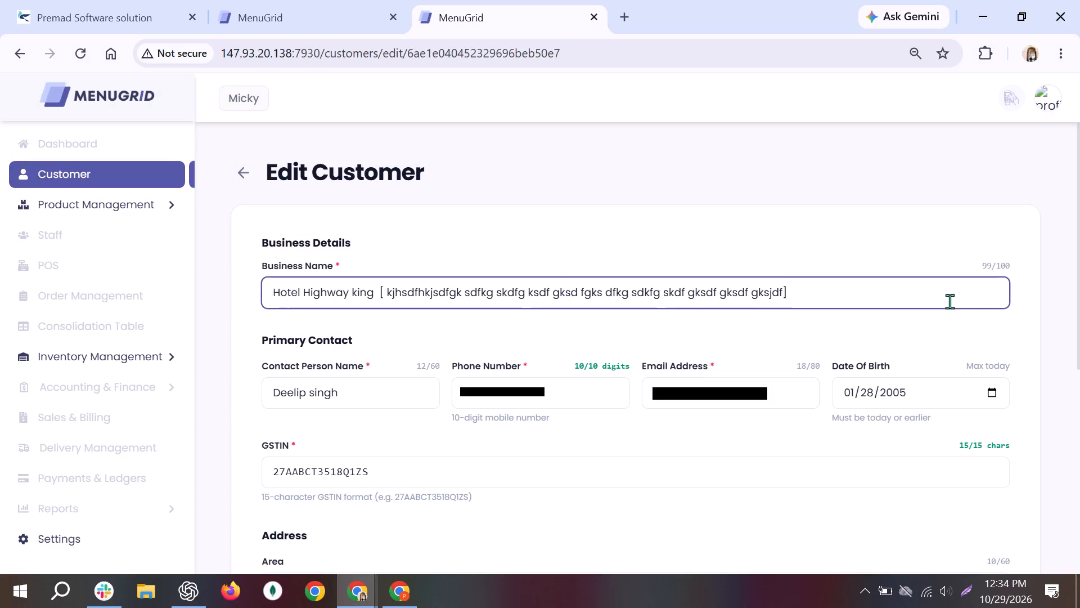
pyautogui.hotkey('shift', 'Left')
pyautogui.hotkey('shift', 'Left')
pyautogui.hotkey('shift', 'Left')
pyautogui.hotkey('shift', 'Left')
pyautogui.hotkey('shift', 'Left')
pyautogui.hotkey('shift', 'Left')
pyautogui.hotkey('shift', 'Left')
pyautogui.hotkey('shift', 'Left')
pyautogui.hotkey('shift', 'Left')
pyautogui.hotkey('shift', 'Left')
pyautogui.hotkey('shift', 'Left')
pyautogui.hotkey('shift', 'Left')
pyautogui.hotkey('shift', 'Left')
pyautogui.hotkey('shift', 'Left')
pyautogui.hotkey('shift', 'Left')
pyautogui.hotkey('shift', 'Left')
pyautogui.hotkey('shift', 'Left')
pyautogui.hotkey('shift', 'Left')
pyautogui.hotkey('shift', 'Left')
pyautogui.hotkey('shift', 'Left')
pyautogui.hotkey('shift', 'BackSpace')
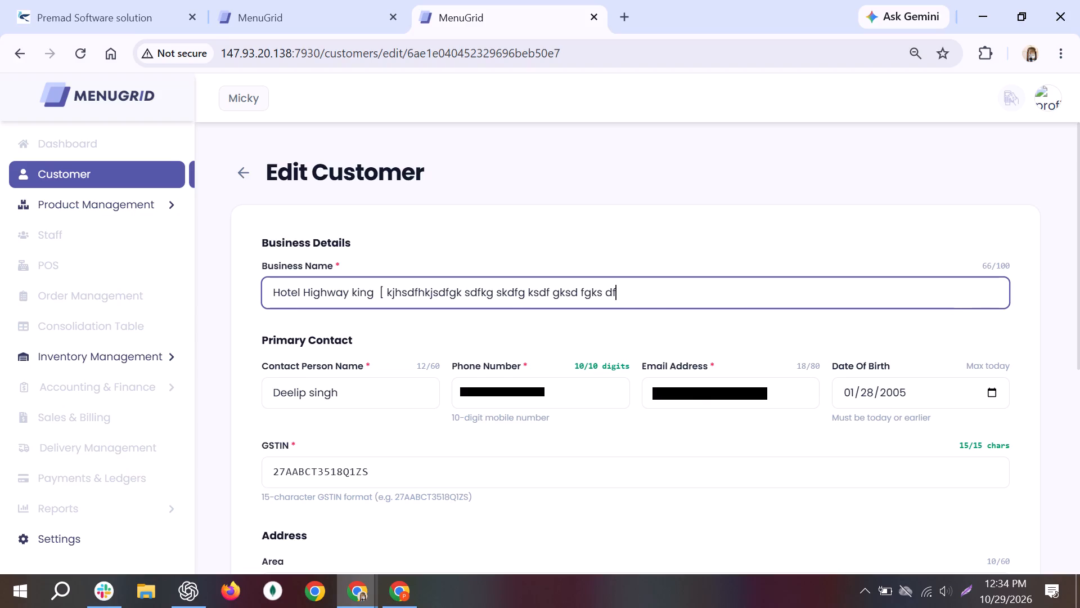
pyautogui.press('Left')
pyautogui.press('Right')
pyautogui.hotkey('shift', 'Left')
pyautogui.hotkey('shift', 'Left')
pyautogui.hotkey('shift', 'Left')
pyautogui.hotkey('shift', 'Left')
pyautogui.hotkey('shift', 'Left')
pyautogui.hotkey('shift', 'Left')
pyautogui.hotkey('shift', 'Left')
pyautogui.hotkey('shift', 'Left')
pyautogui.hotkey('shift', 'Left')
pyautogui.hotkey('shift', 'Left')
pyautogui.hotkey('shift', 'Left')
pyautogui.hotkey('shift', 'Left')
pyautogui.hotkey('shift', 'Left')
pyautogui.hotkey('shift', 'Left')
pyautogui.hotkey('shift', 'Left')
pyautogui.hotkey('shift', 'Left')
pyautogui.hotkey('shift', 'Left')
pyautogui.hotkey('shift', 'Left')
pyautogui.hotkey('shift', 'Left')
pyautogui.hotkey('shift', 'Left')
pyautogui.hotkey('shift', 'Left')
pyautogui.press('BackSpace')
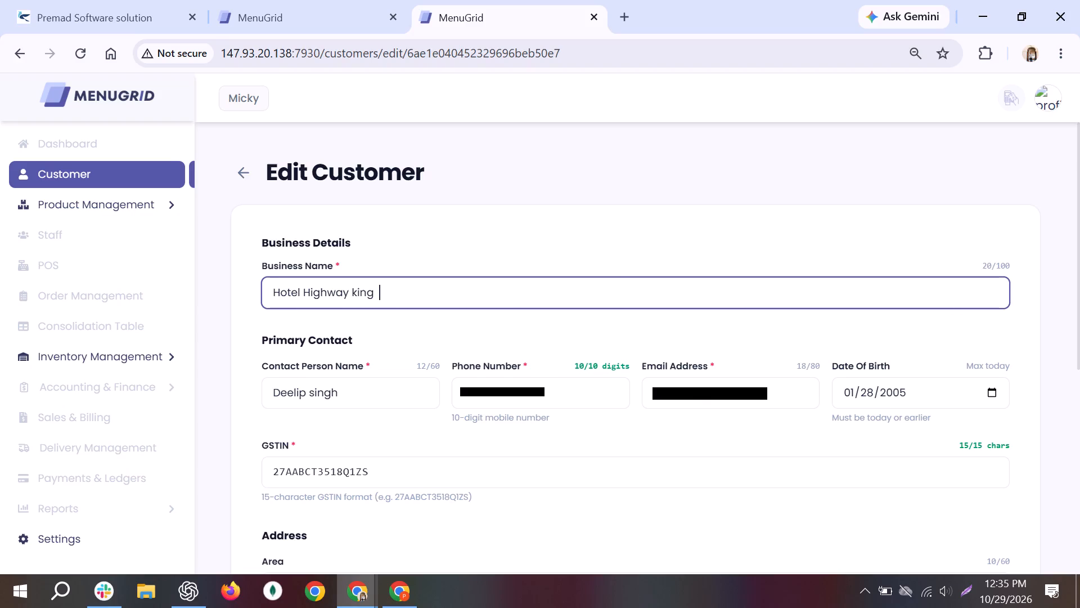
pyautogui.click(598, 435)
# Capture a Lightshot screenshot of the Edit Customer page, covering the browser from the address bar down to the taskbar.
pyautogui.scroll(-2, 598, 435)
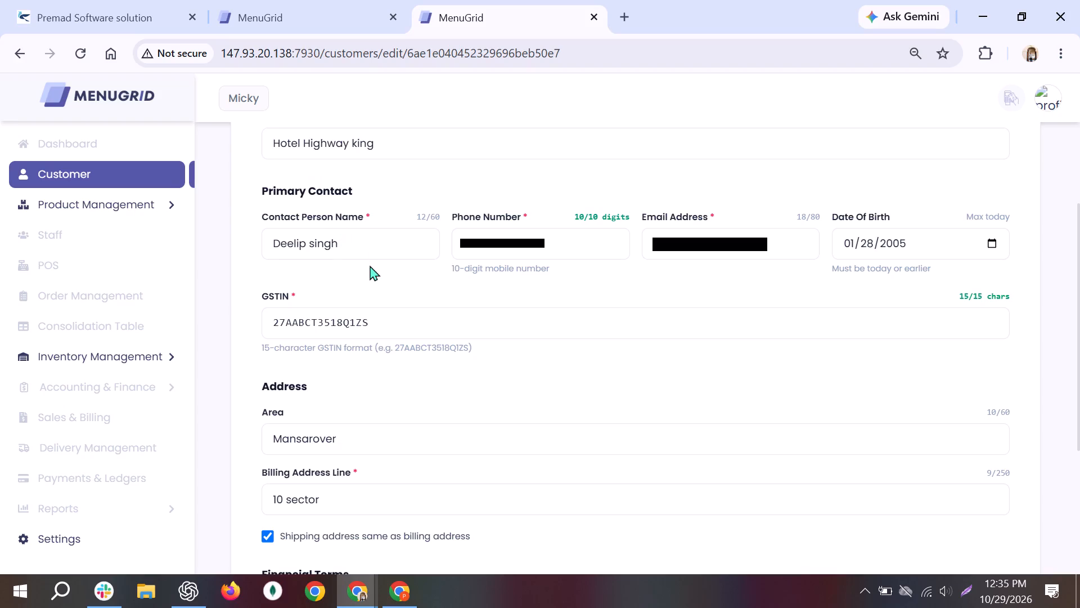
pyautogui.scroll(3, 370, 265)
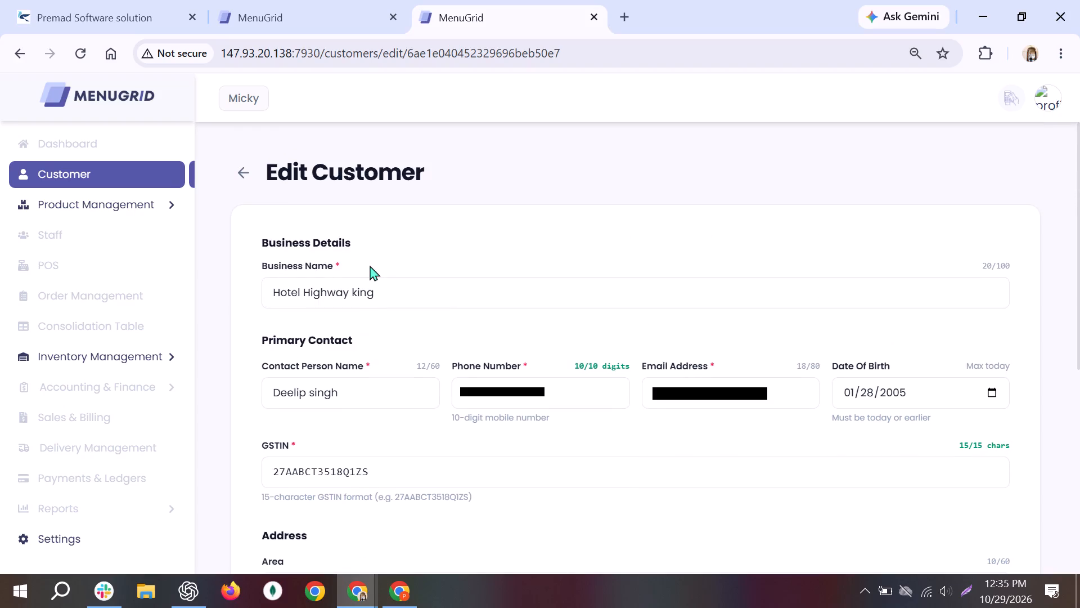
pyautogui.scroll(-1, 370, 265)
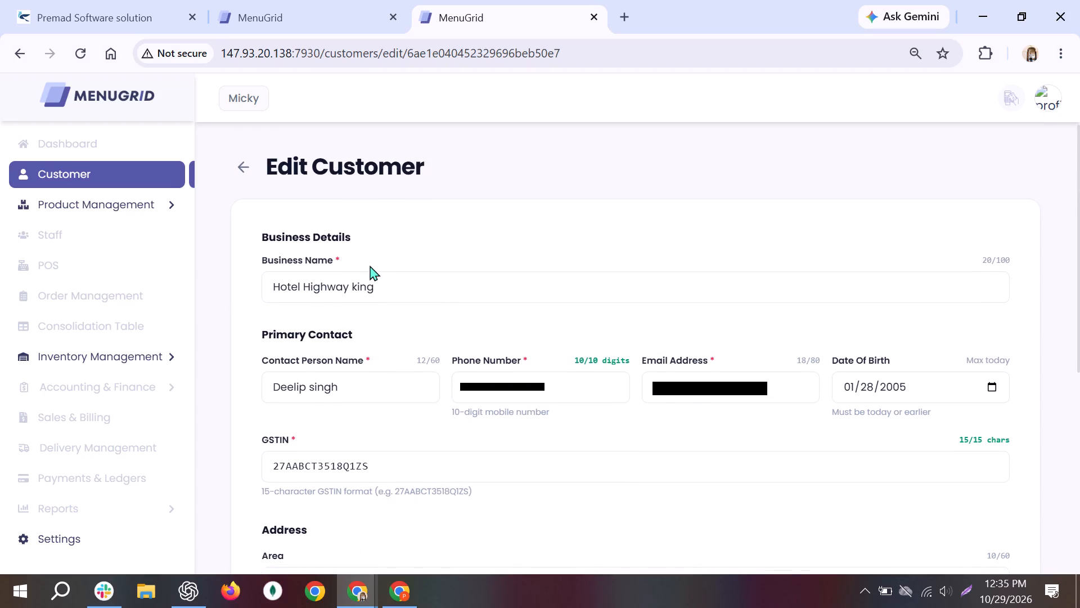
pyautogui.press('`')
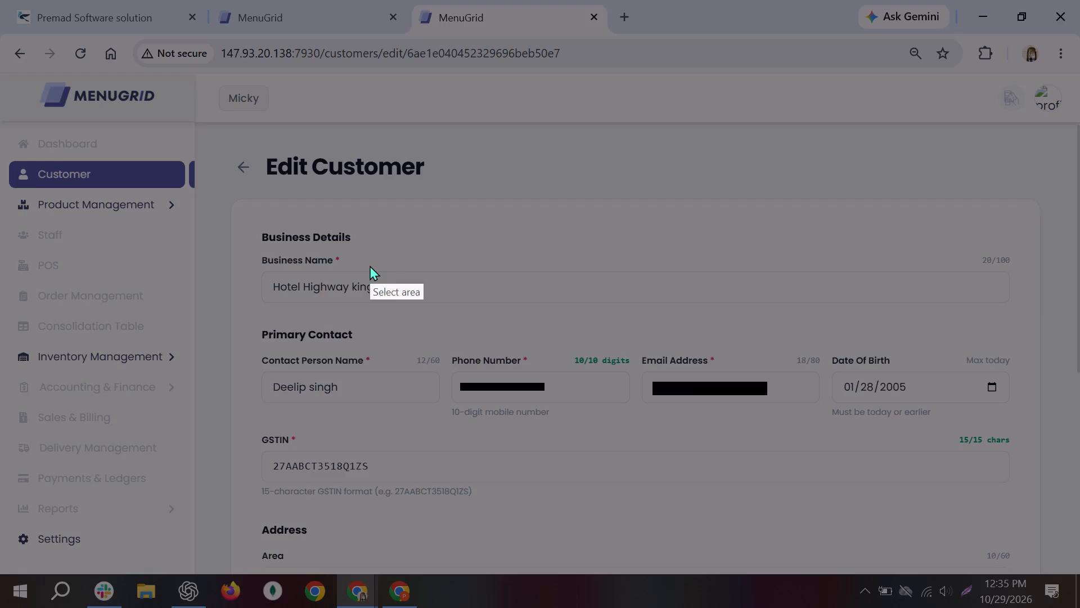
pyautogui.moveTo(0, 35); pyautogui.dragTo(1079, 567)
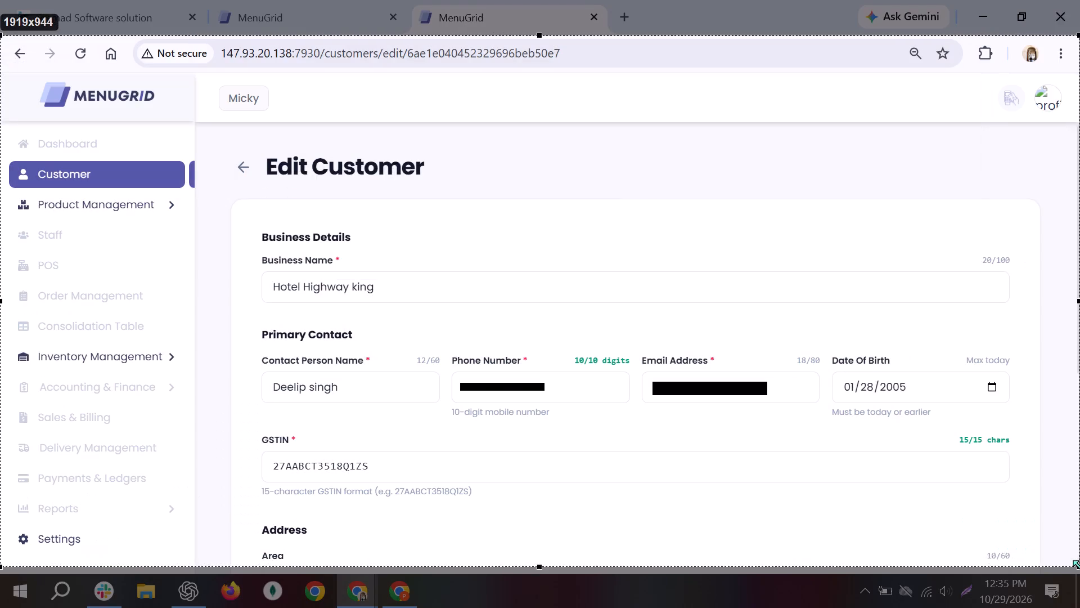
pyautogui.moveTo(1079, 567); pyautogui.dragTo(1079, 571)
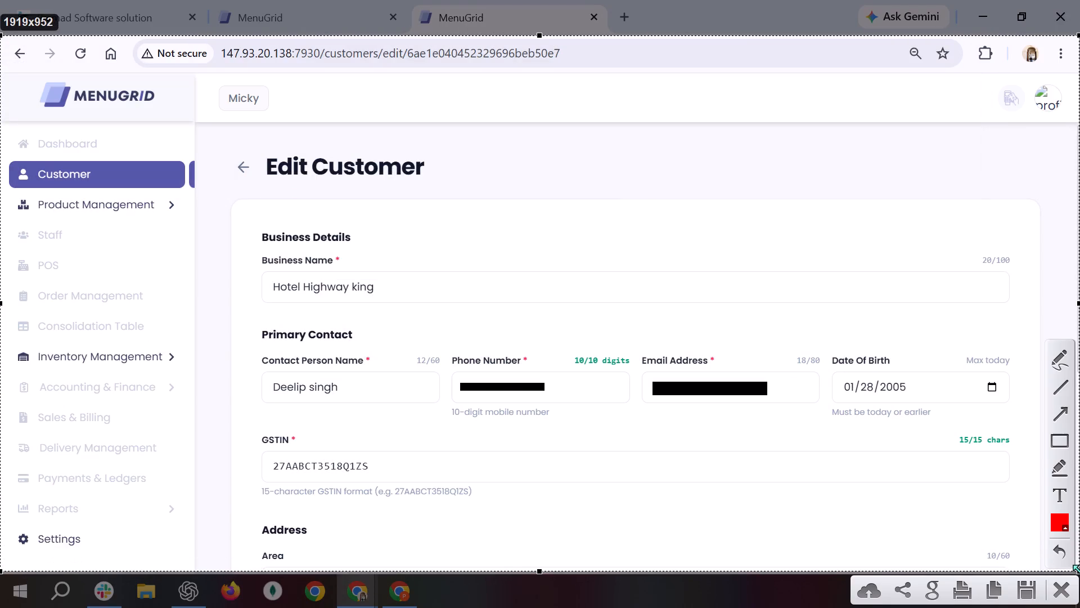
# Draw red rectangles around the Business Name label, its entered value, and the Contact Person Name field in the screenshot.
pyautogui.click(1056, 441)
pyautogui.moveTo(258, 272); pyautogui.dragTo(508, 304)
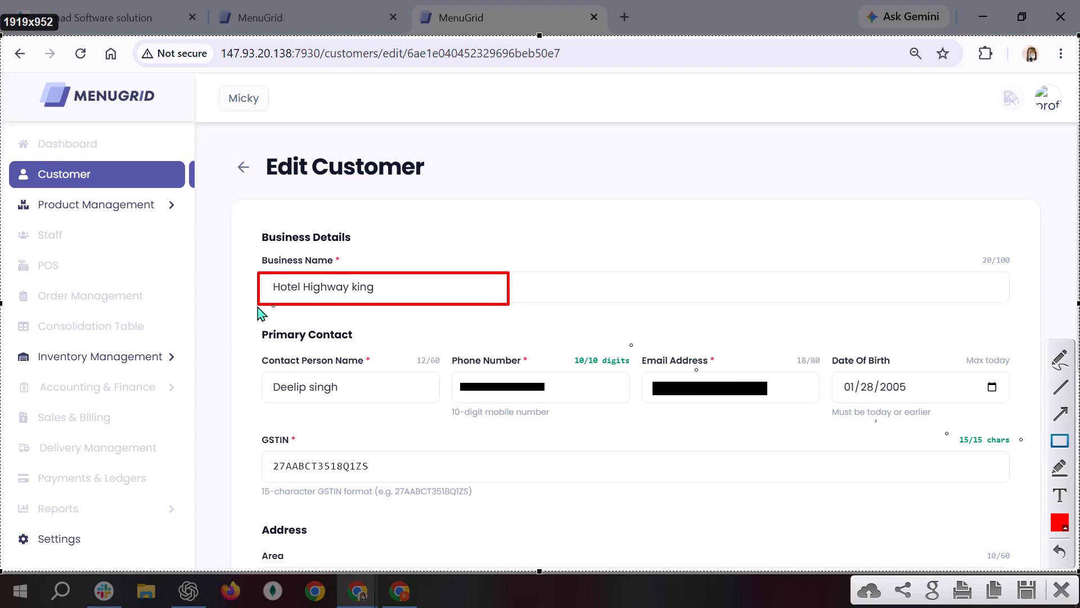
pyautogui.moveTo(250, 248); pyautogui.dragTo(338, 272)
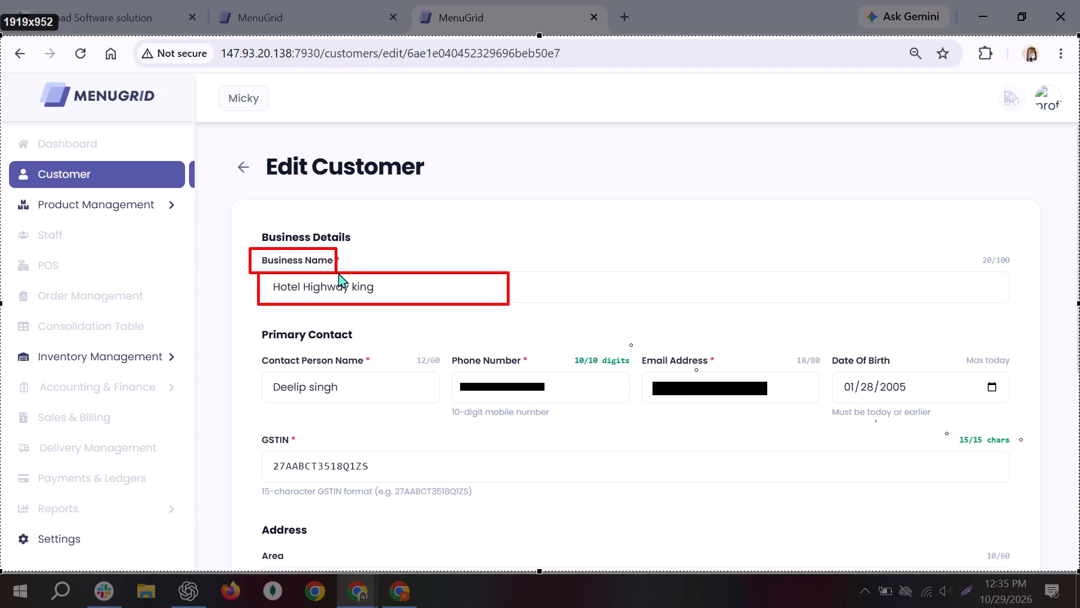
pyautogui.moveTo(338, 272); pyautogui.dragTo(357, 272)
pyautogui.moveTo(240, 350); pyautogui.dragTo(368, 404)
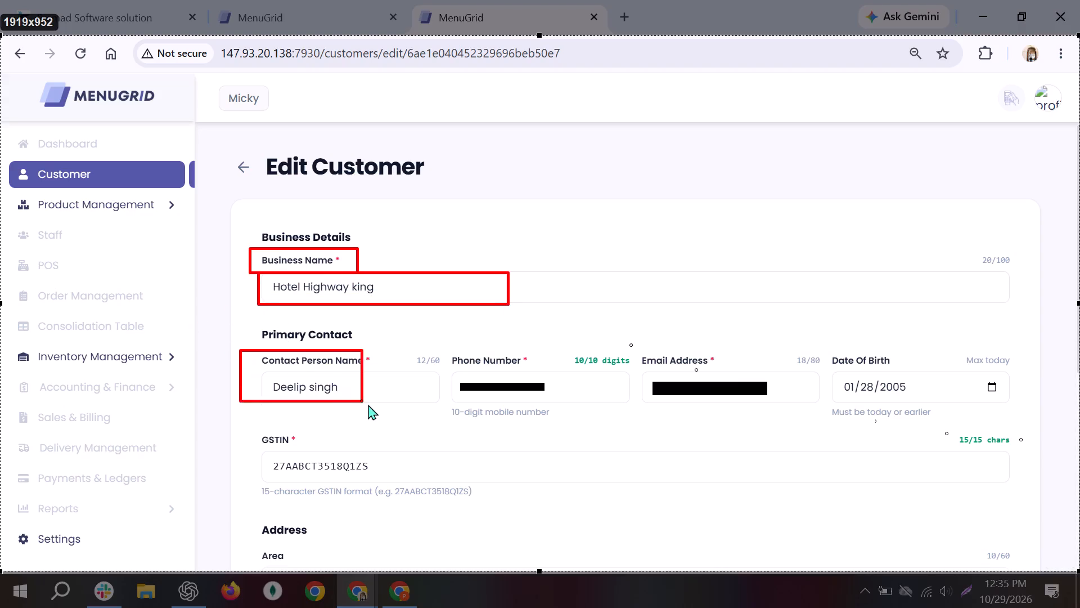
pyautogui.moveTo(368, 404); pyautogui.dragTo(390, 407)
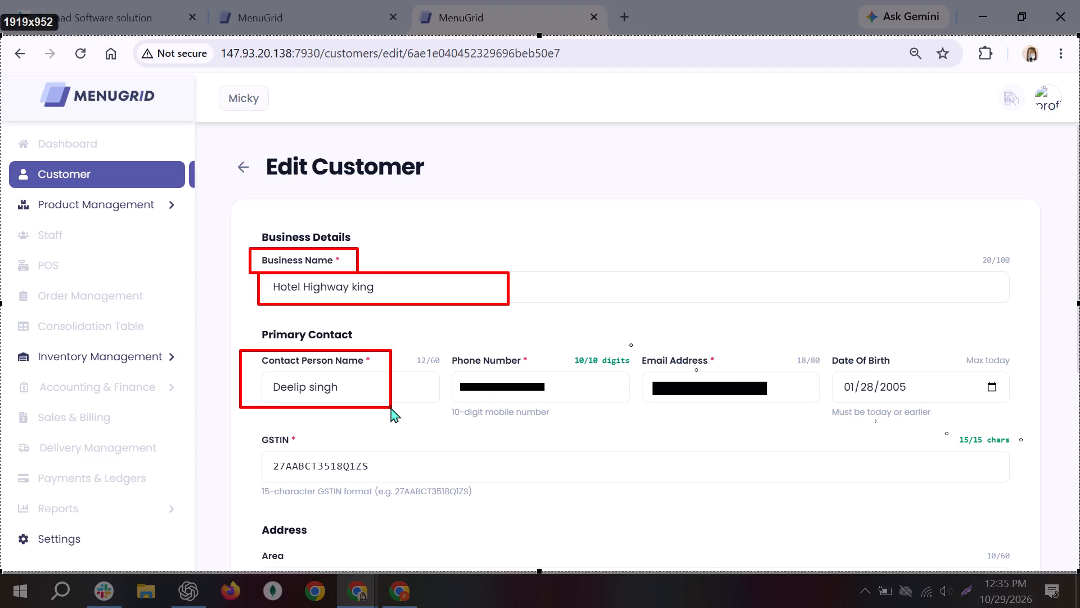
pyautogui.scroll(-2, 390, 407)
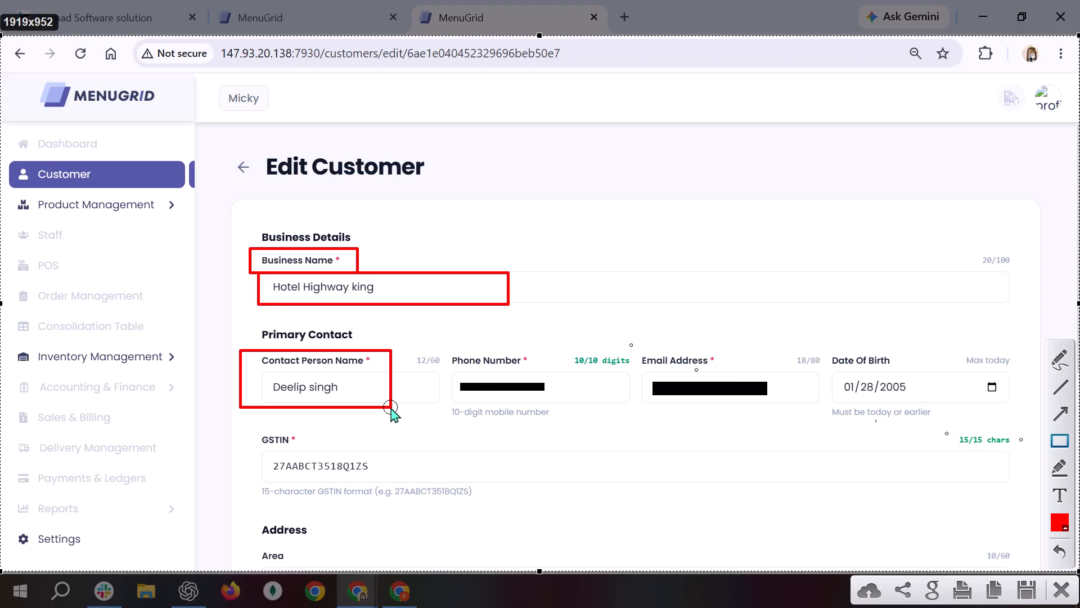
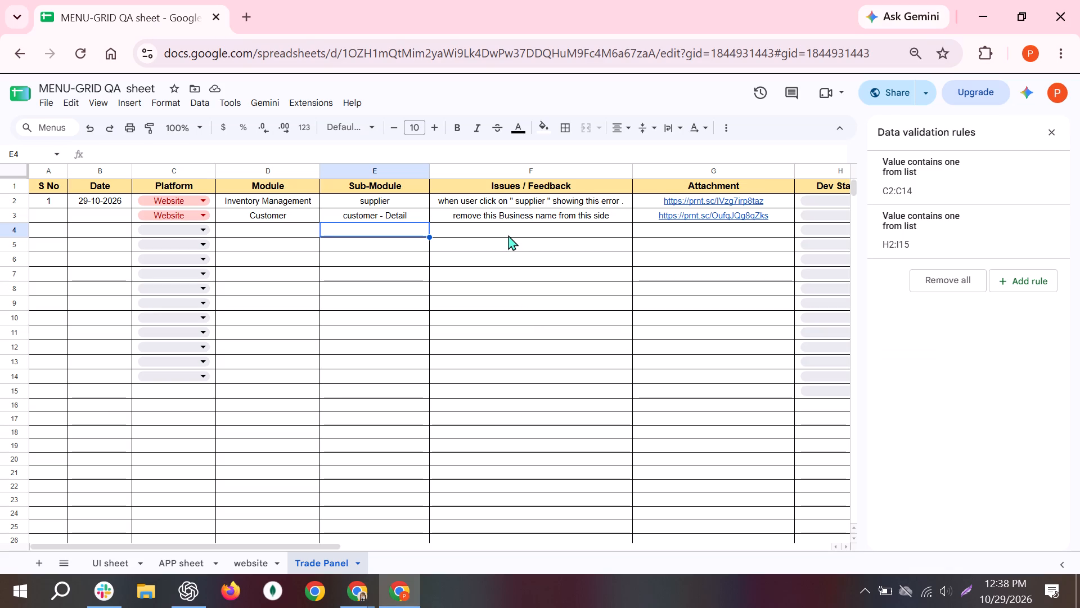
pyautogui.doubleClick(508, 235)
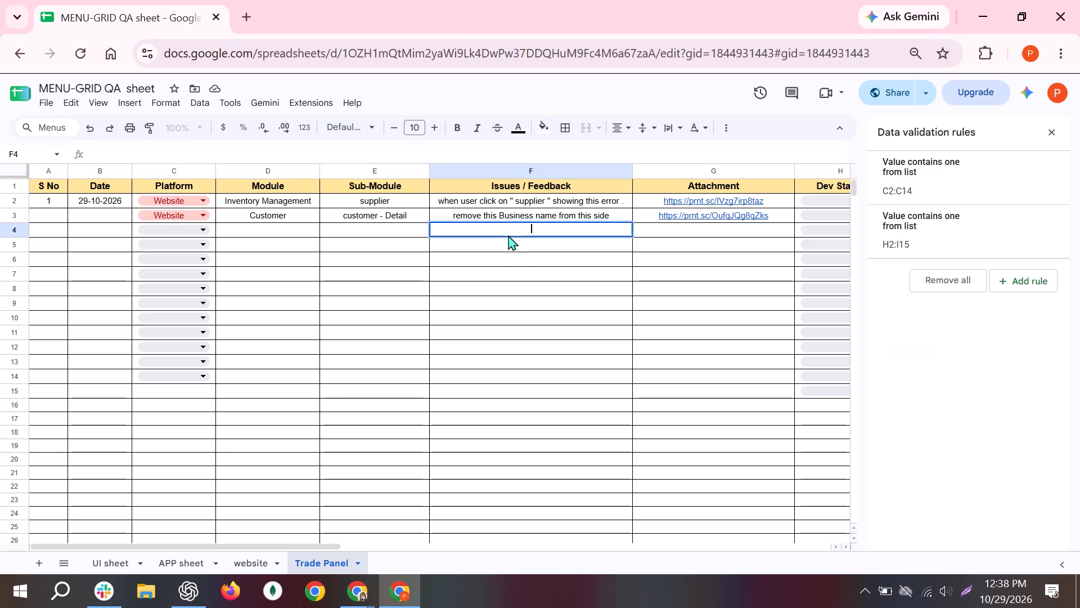
pyautogui.hotkey('ctrl', 'v')
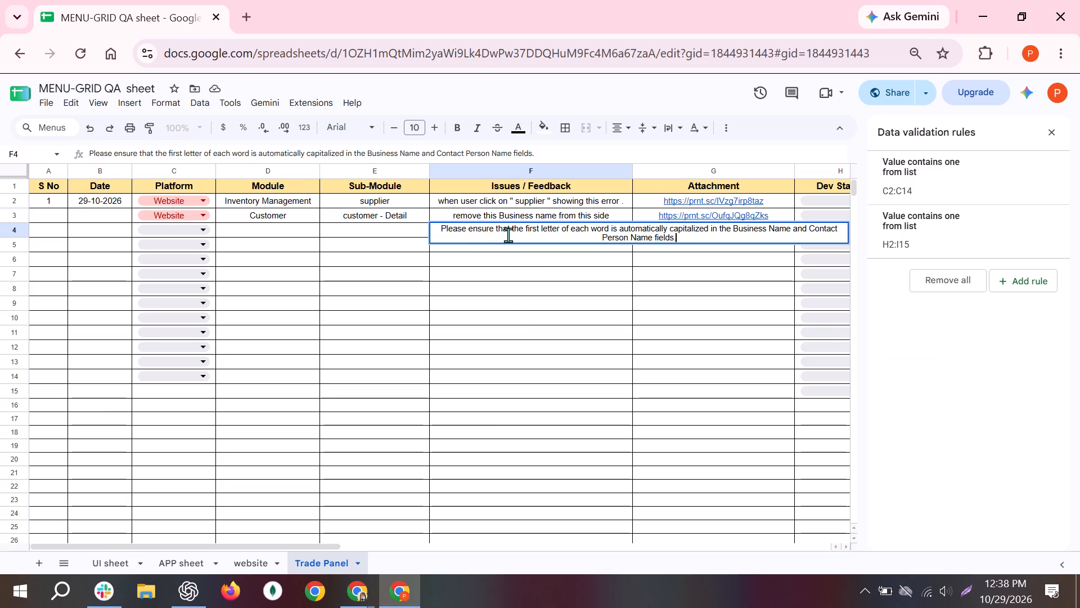
pyautogui.press('Return')
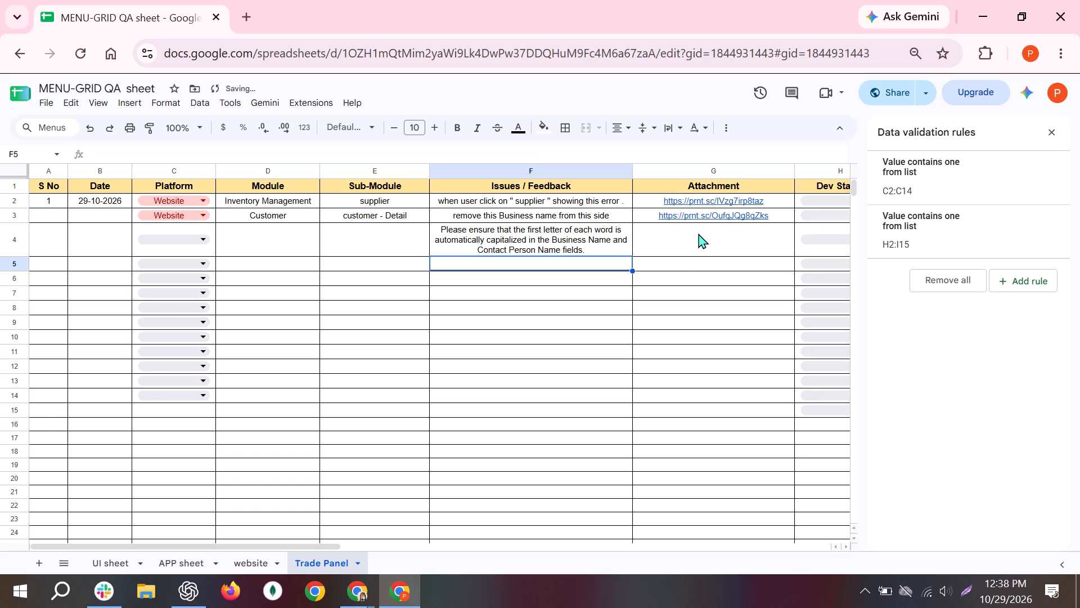
# Select Attachment cell G4 for the capitalization issue and switch to the MenuGrid Edit Customer window.
pyautogui.click(698, 233)
pyautogui.hotkey('alt', 'Tab')
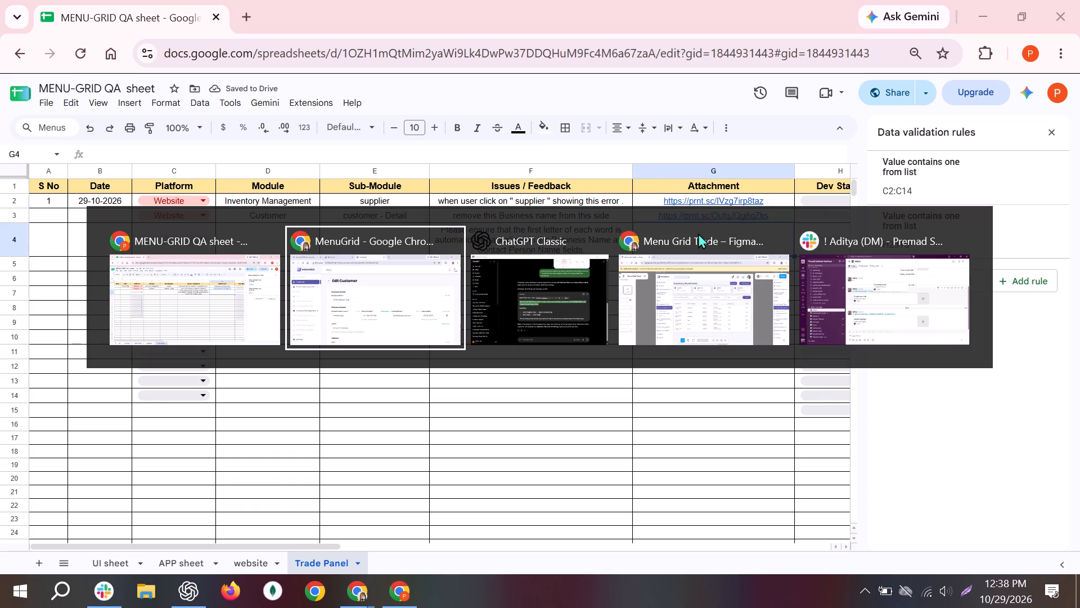
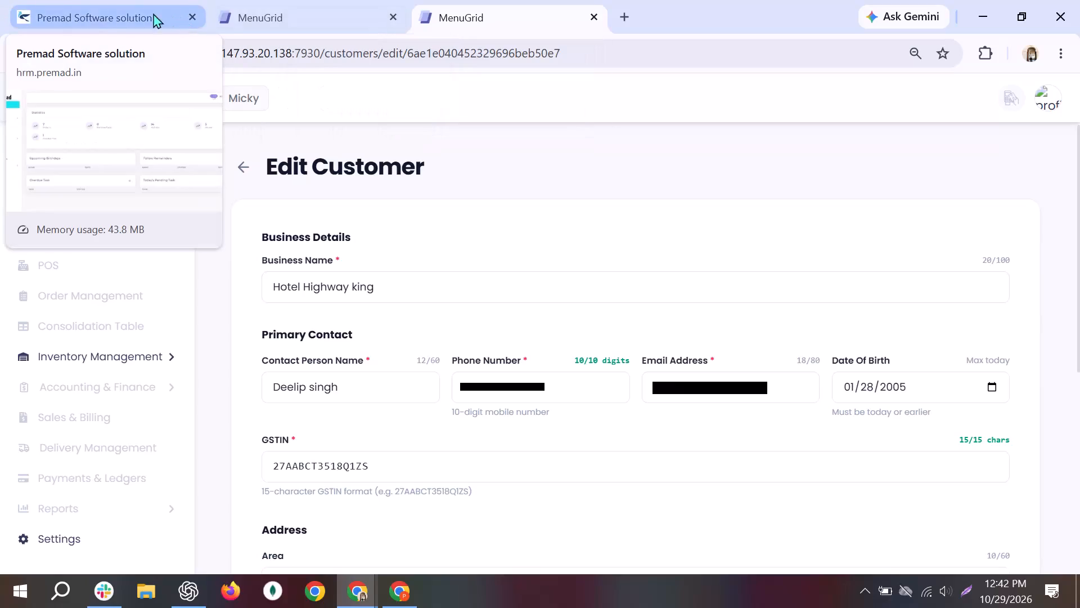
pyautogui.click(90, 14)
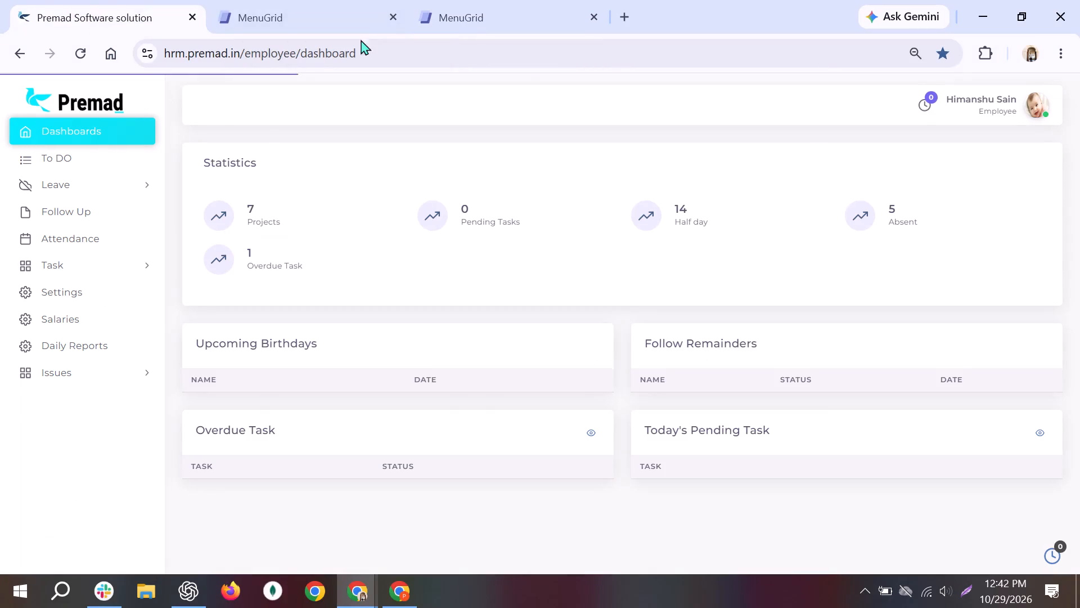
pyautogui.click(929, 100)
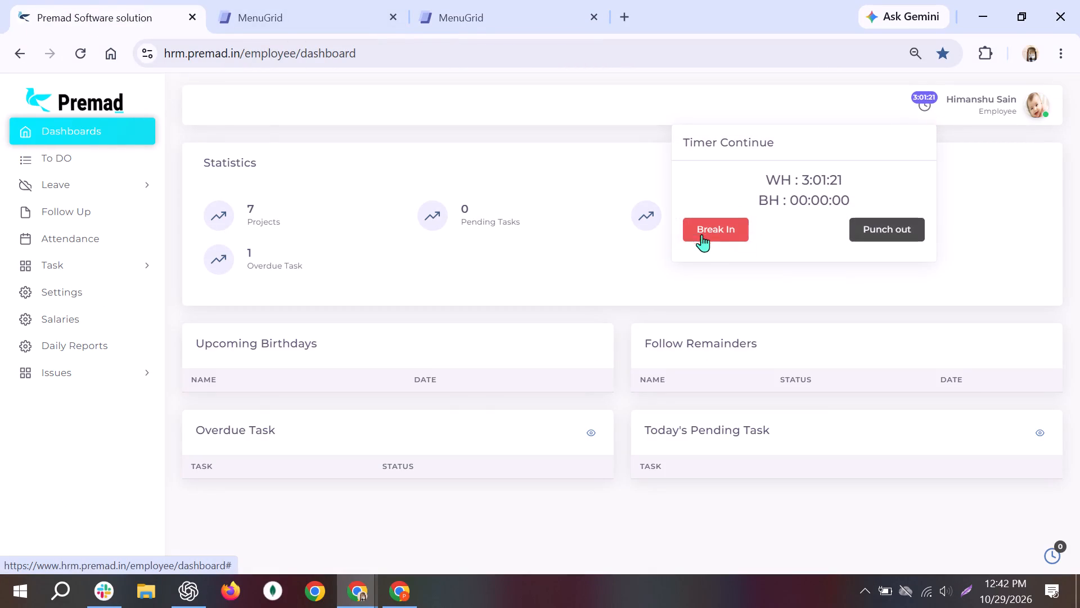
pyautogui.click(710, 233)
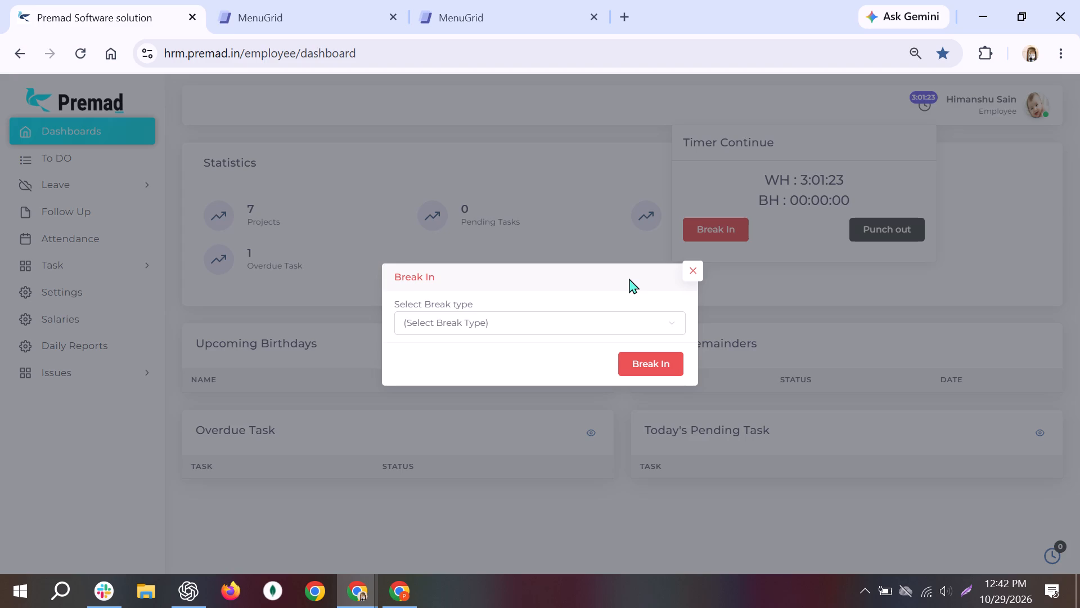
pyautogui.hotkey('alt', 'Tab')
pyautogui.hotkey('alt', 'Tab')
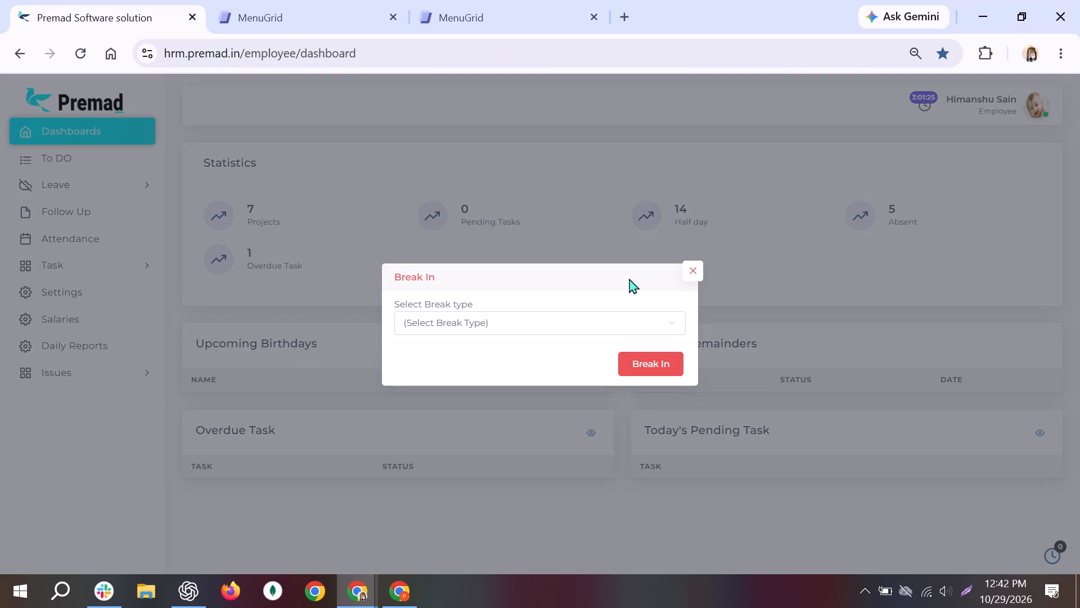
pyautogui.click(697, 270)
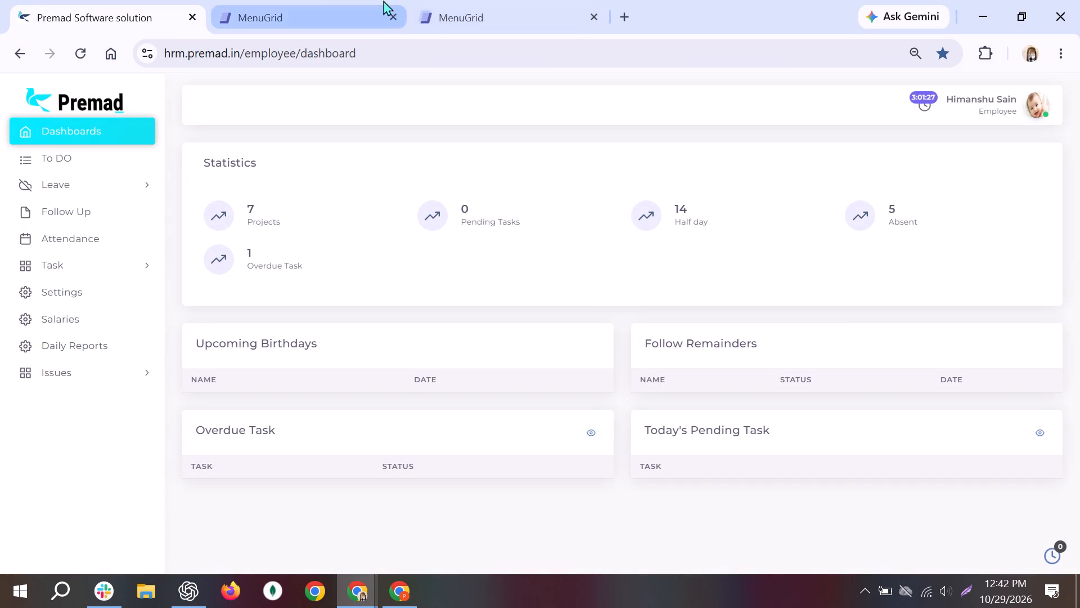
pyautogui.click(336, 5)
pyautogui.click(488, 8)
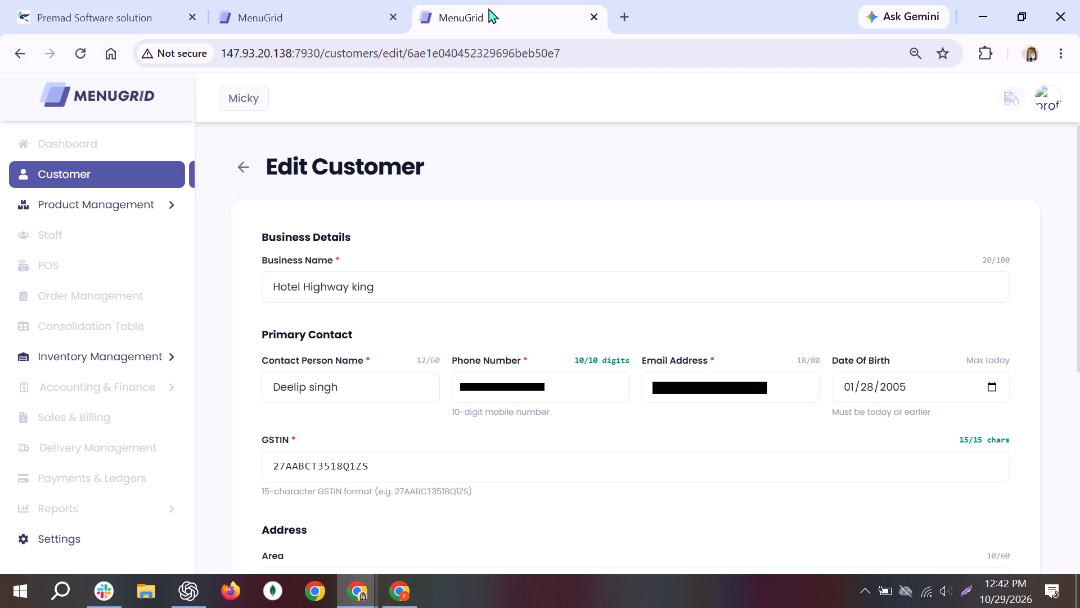
# Examine the Edit Customer form from Business Details through Address and Financial Terms.
pyautogui.scroll(-1, 578, 280)
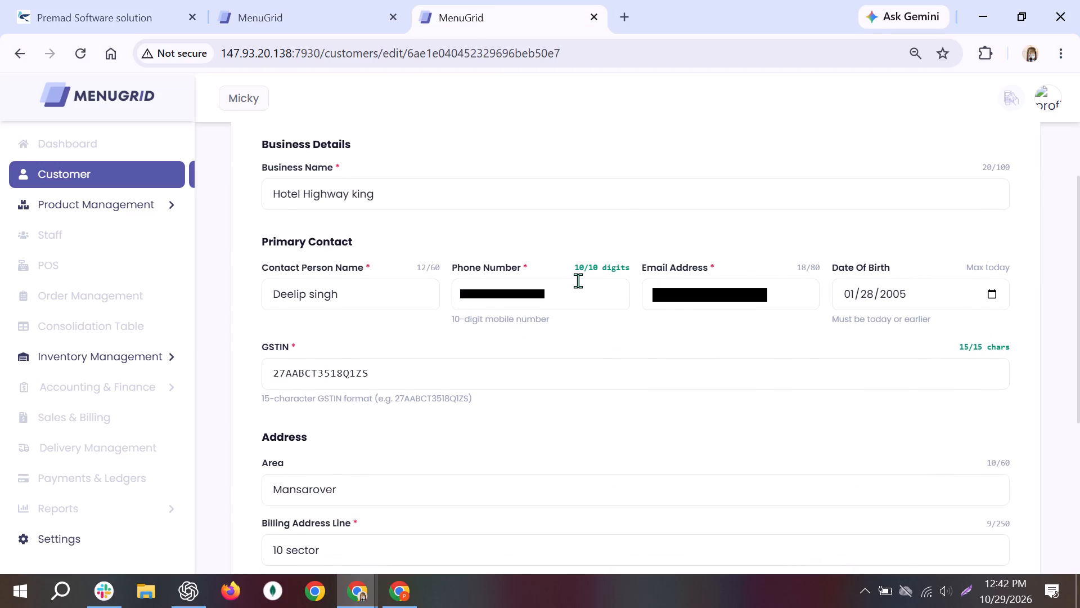
pyautogui.scroll(-2, 578, 280)
pyautogui.scroll(4, 578, 280)
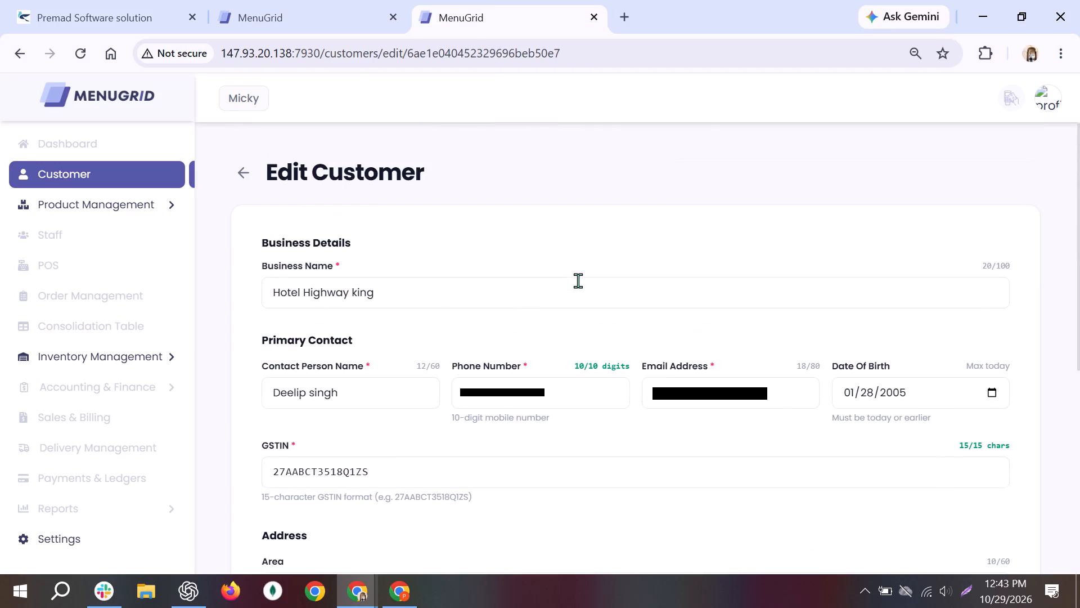
pyautogui.scroll(-3, 578, 280)
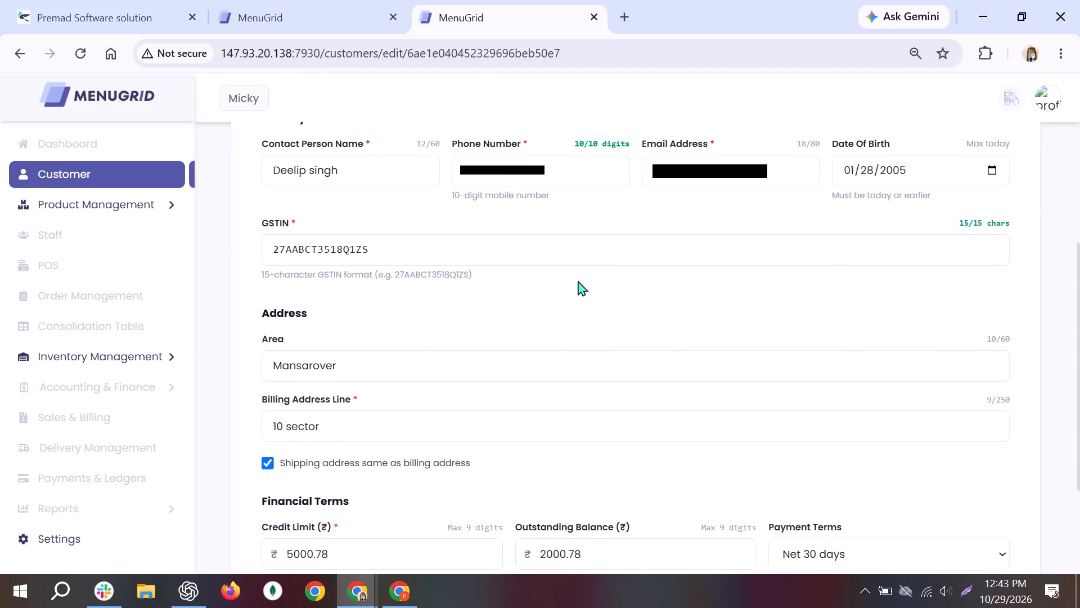
pyautogui.scroll(-1, 578, 280)
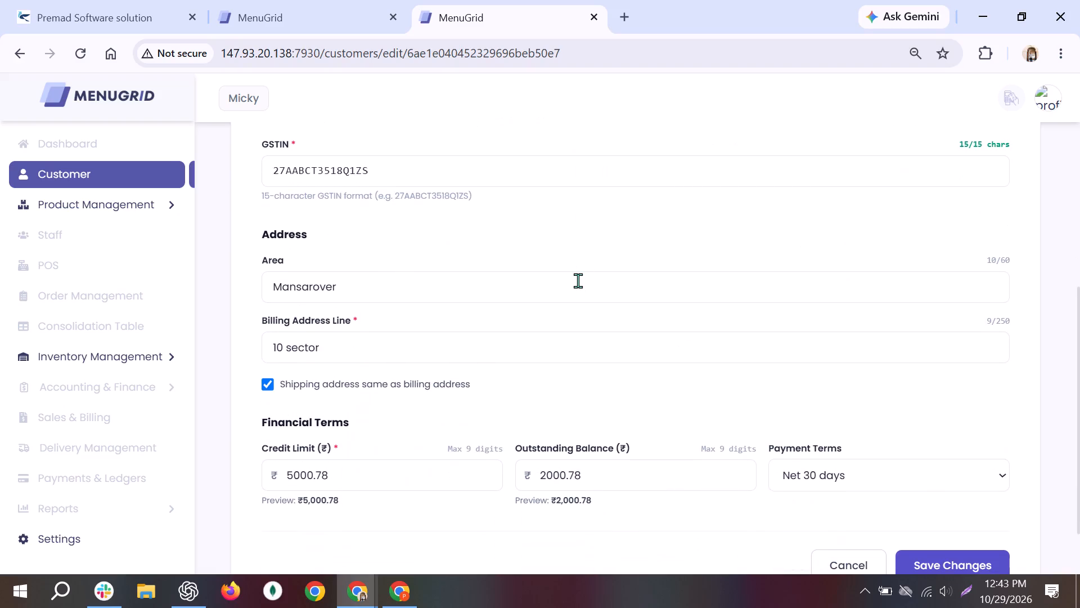
pyautogui.scroll(-2, 578, 280)
pyautogui.scroll(3, 578, 280)
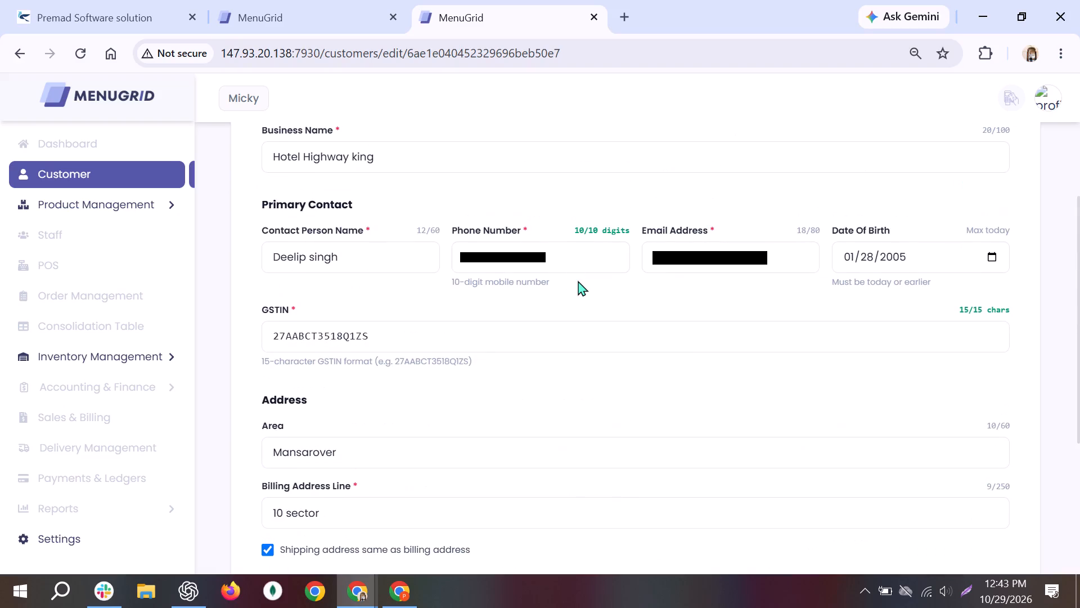
pyautogui.scroll(2, 578, 280)
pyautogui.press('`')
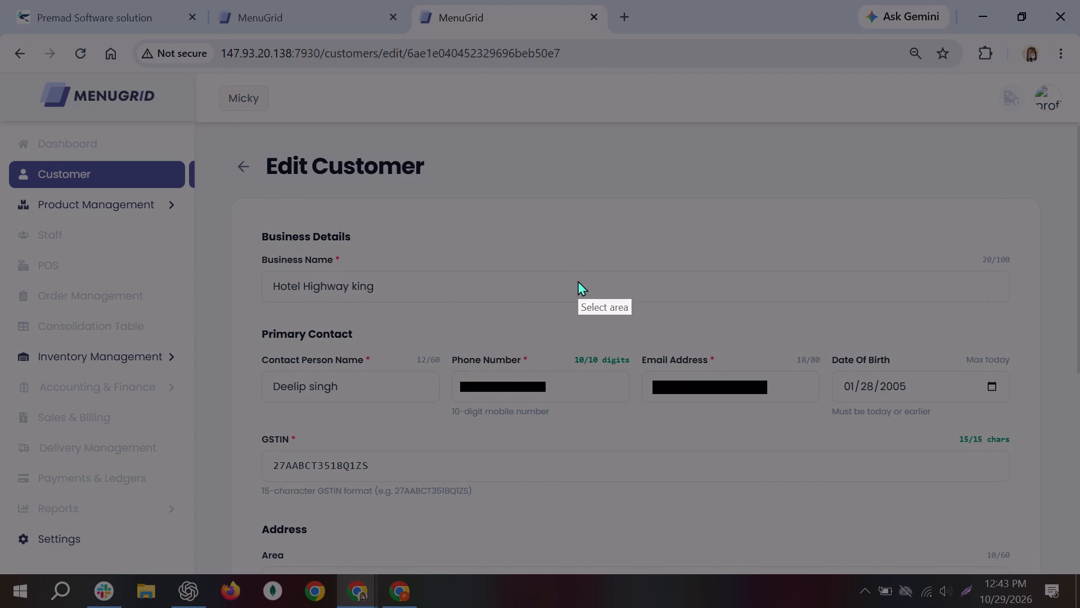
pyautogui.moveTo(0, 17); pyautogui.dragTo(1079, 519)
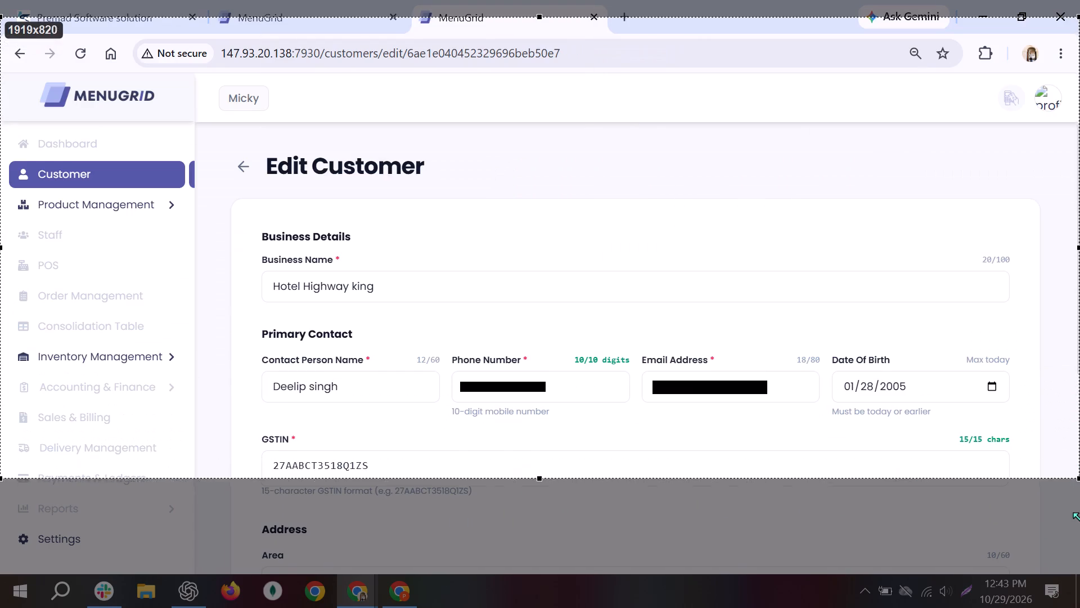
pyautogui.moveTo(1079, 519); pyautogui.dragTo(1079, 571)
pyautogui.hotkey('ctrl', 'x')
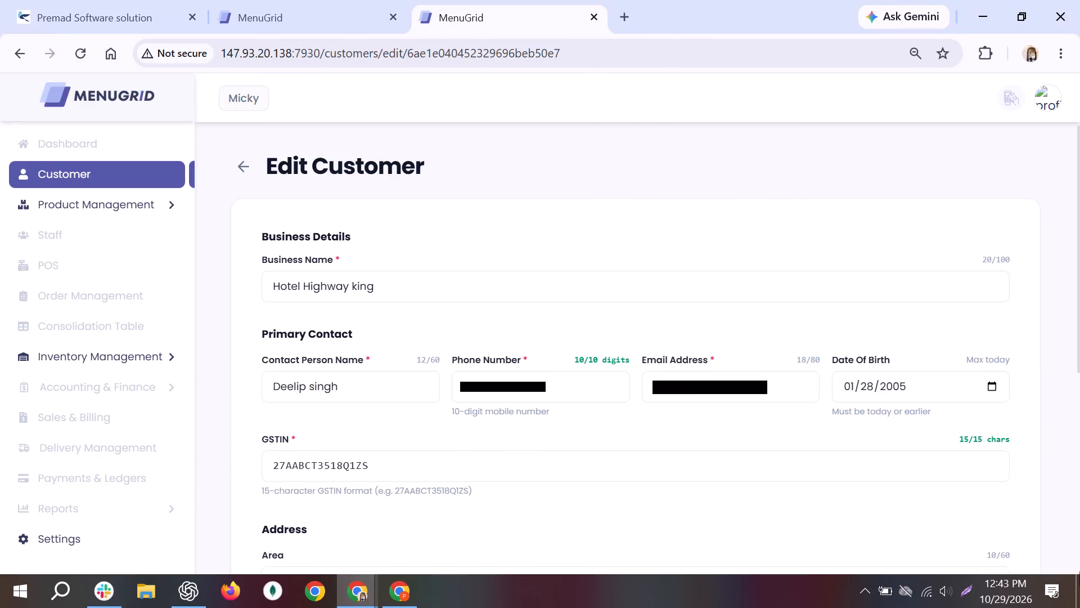
# Capture the Edit Customer page, outline the Business Name and Contact Person Name fields with red rectangles, and upload the screenshot.
pyautogui.press('`')
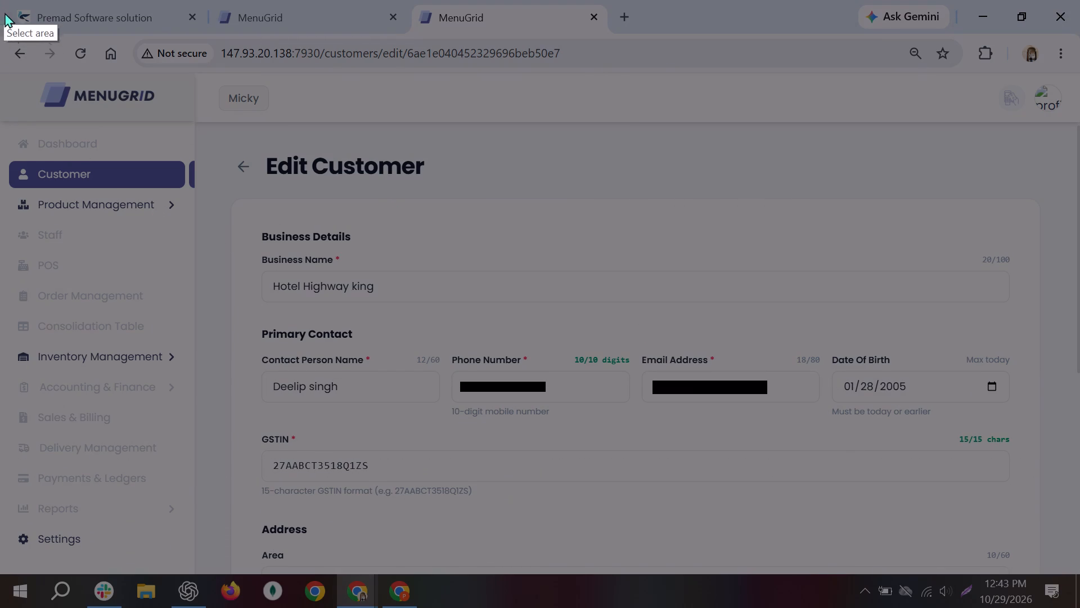
pyautogui.moveTo(0, 34); pyautogui.dragTo(1079, 538)
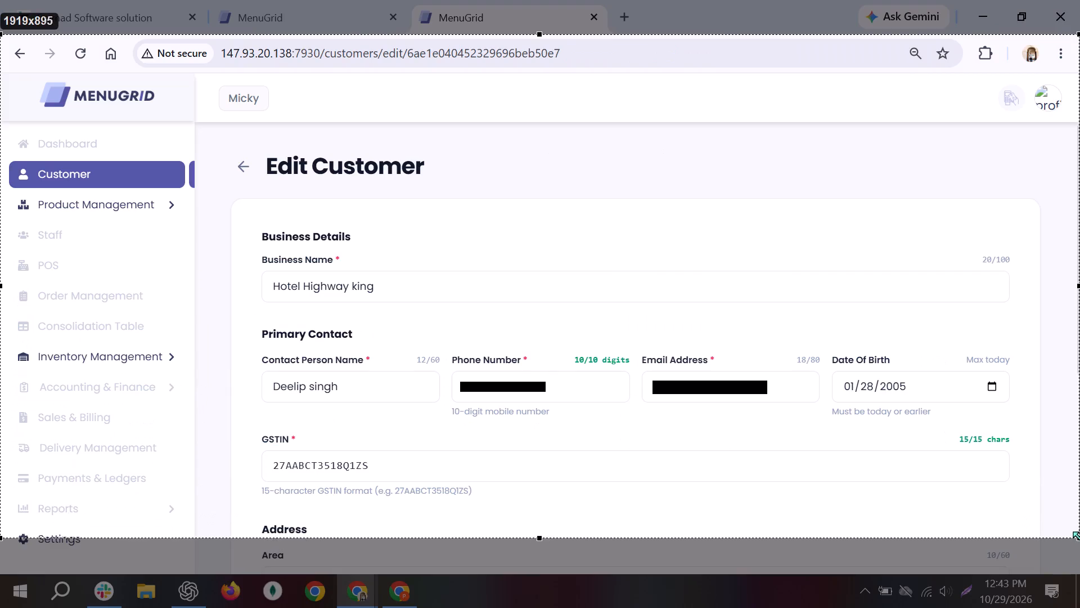
pyautogui.moveTo(1079, 538); pyautogui.dragTo(1079, 580)
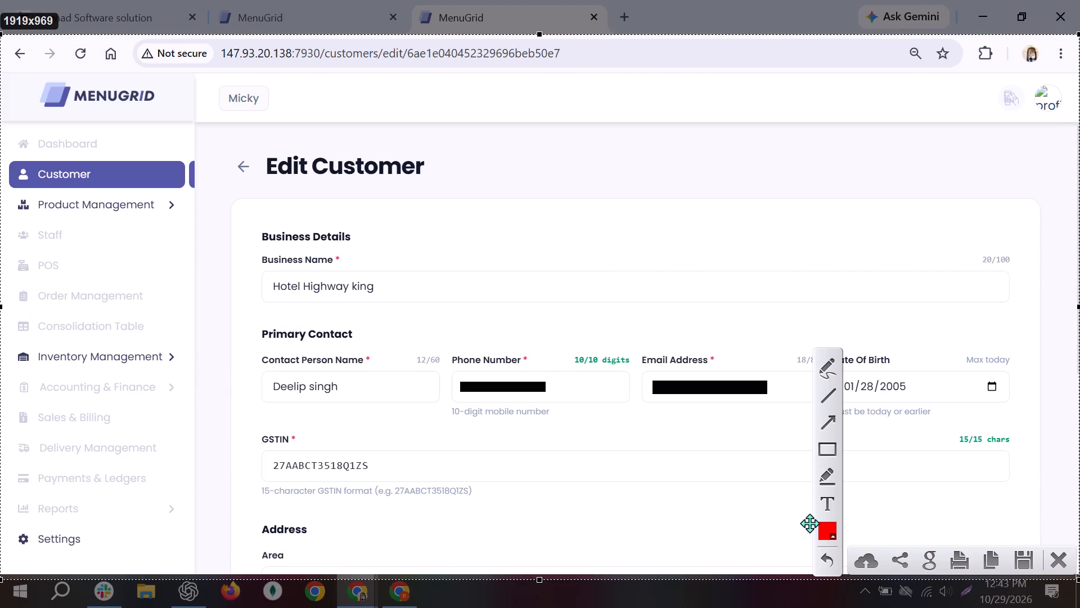
pyautogui.click(829, 448)
pyautogui.moveTo(245, 251); pyautogui.dragTo(466, 306)
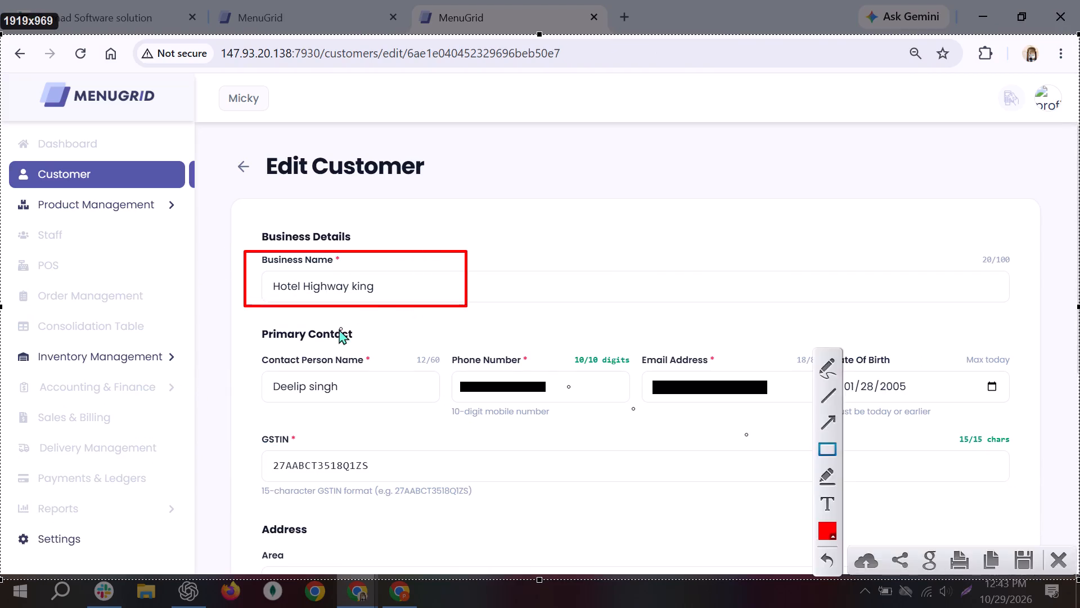
pyautogui.moveTo(236, 347); pyautogui.dragTo(442, 403)
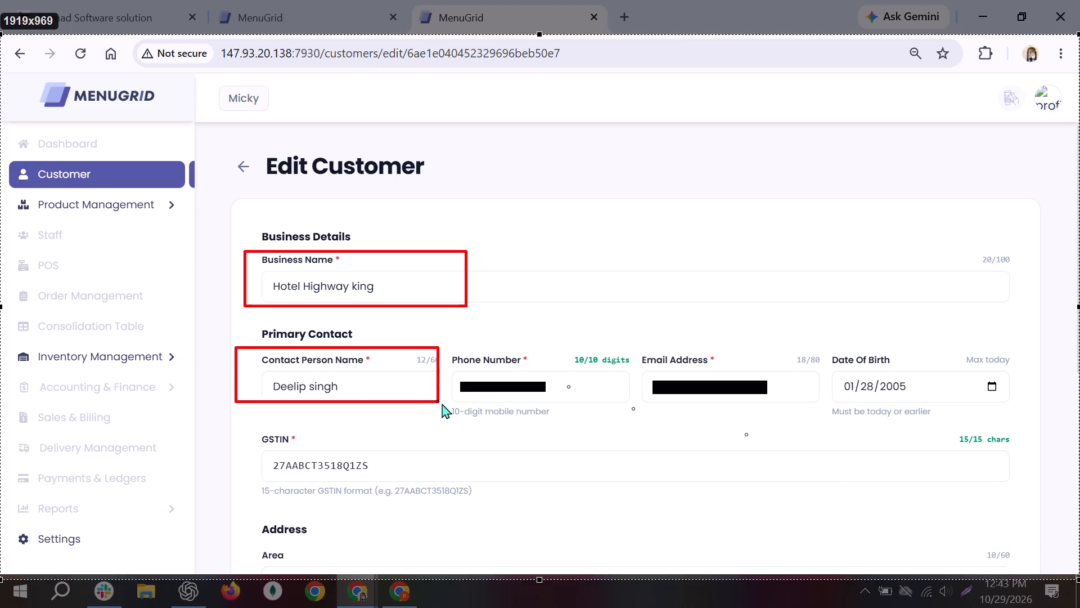
pyautogui.moveTo(442, 403); pyautogui.dragTo(447, 411)
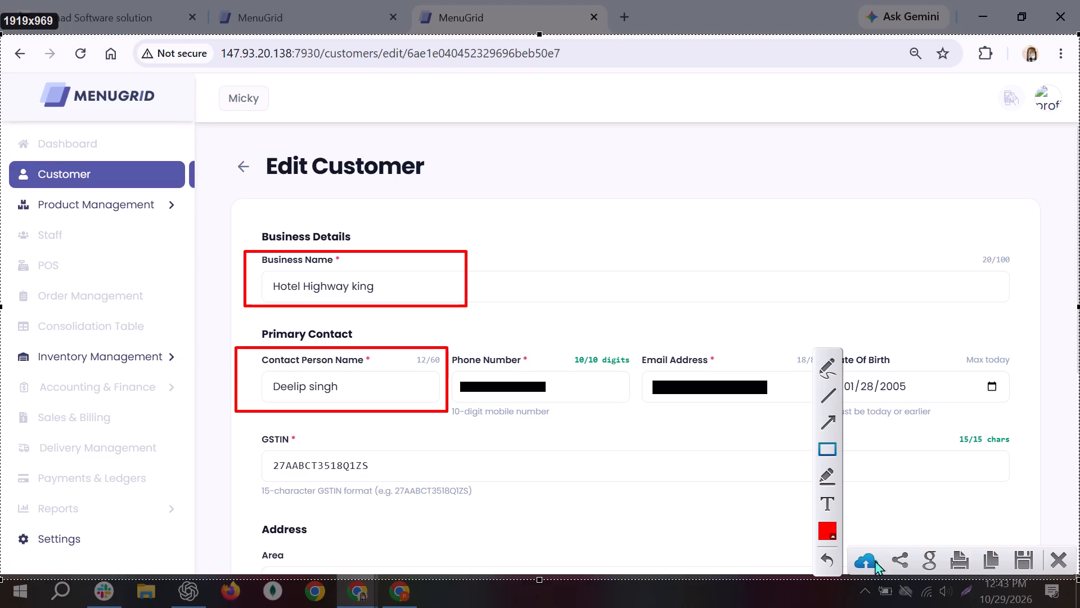
pyautogui.click(874, 563)
# Paste the uploaded screenshot's link into Attachment cell G4 of the QA sheet and close the data validation rules.
pyautogui.hotkey('alt', 'Tab')
pyautogui.hotkey('alt', 'Tab')
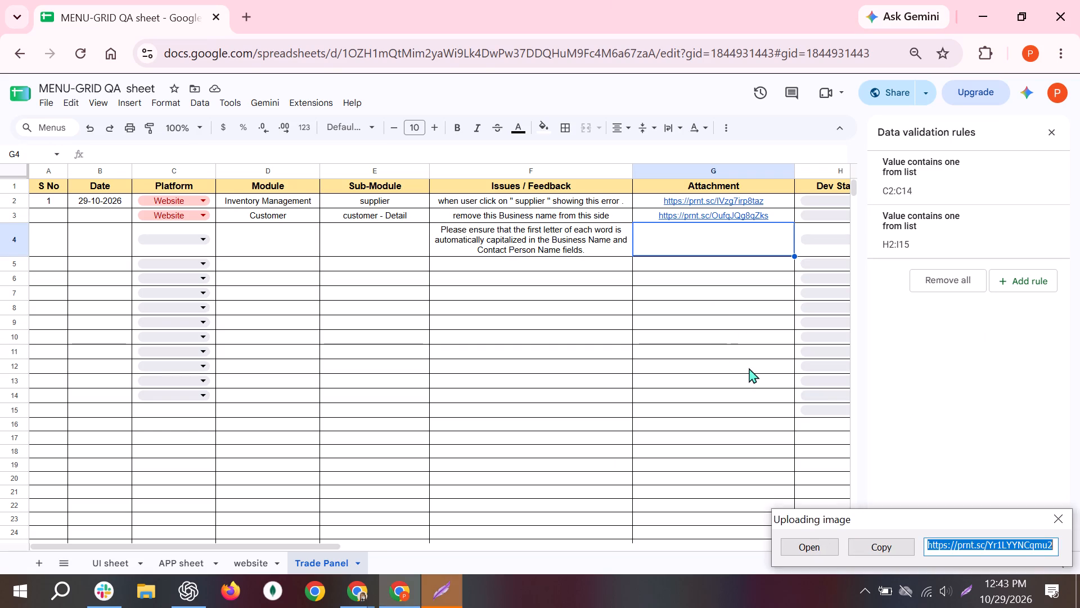
pyautogui.click(868, 546)
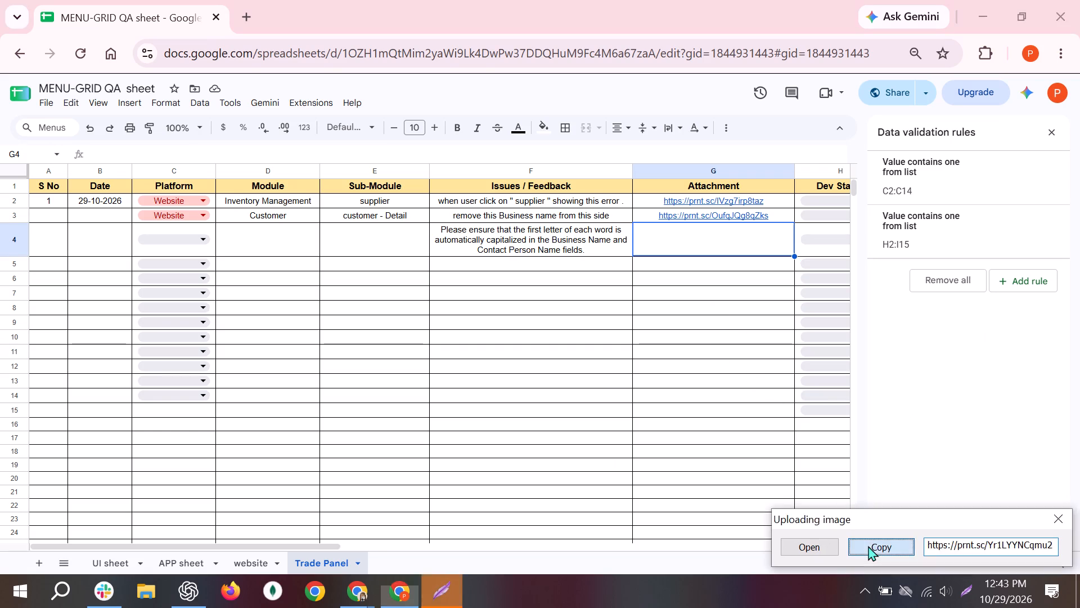
pyautogui.hotkey('ctrl', 'v')
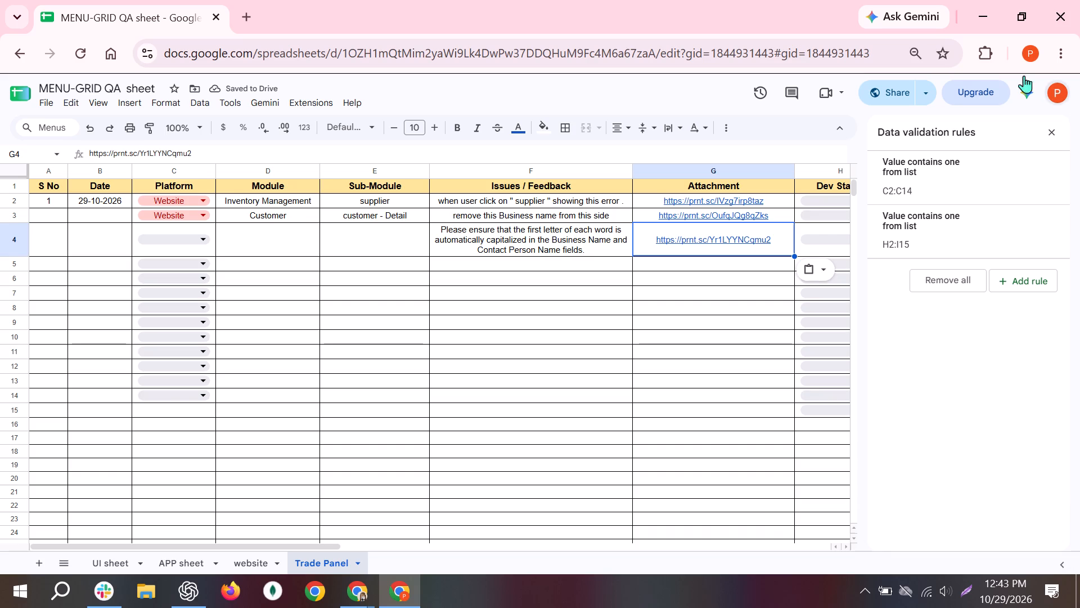
pyautogui.click(1052, 135)
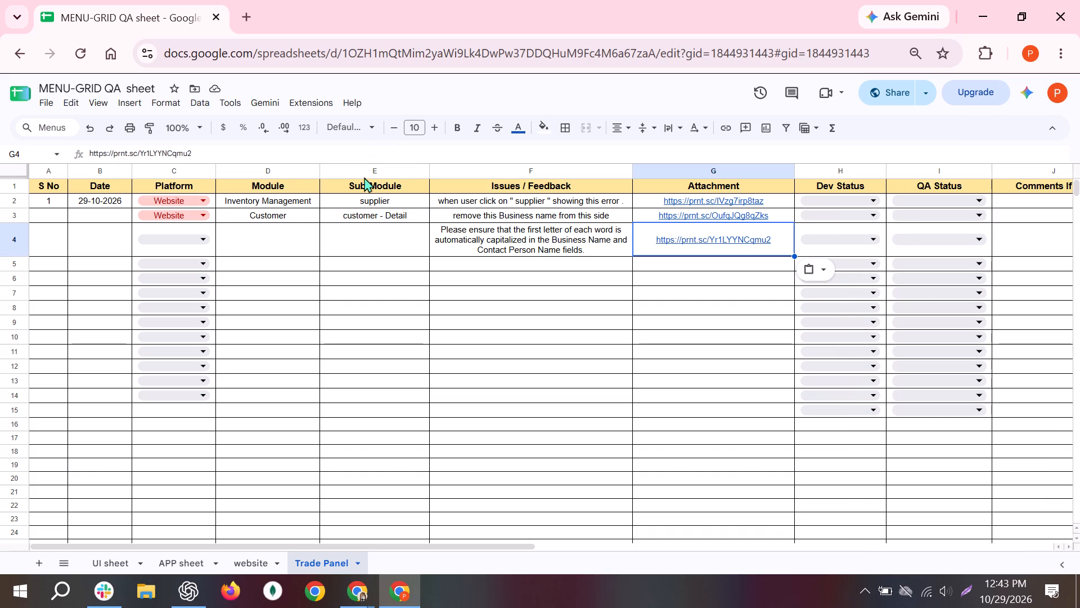
# Set Platform to Website and Module to Customer for the capitalization issue in row 4.
pyautogui.click(199, 240)
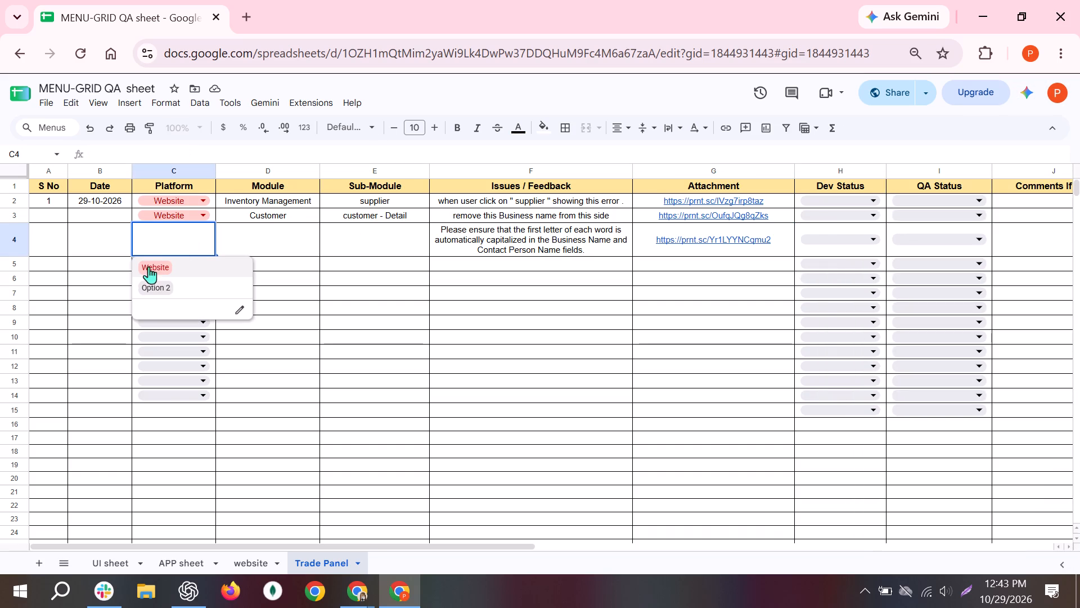
pyautogui.click(147, 271)
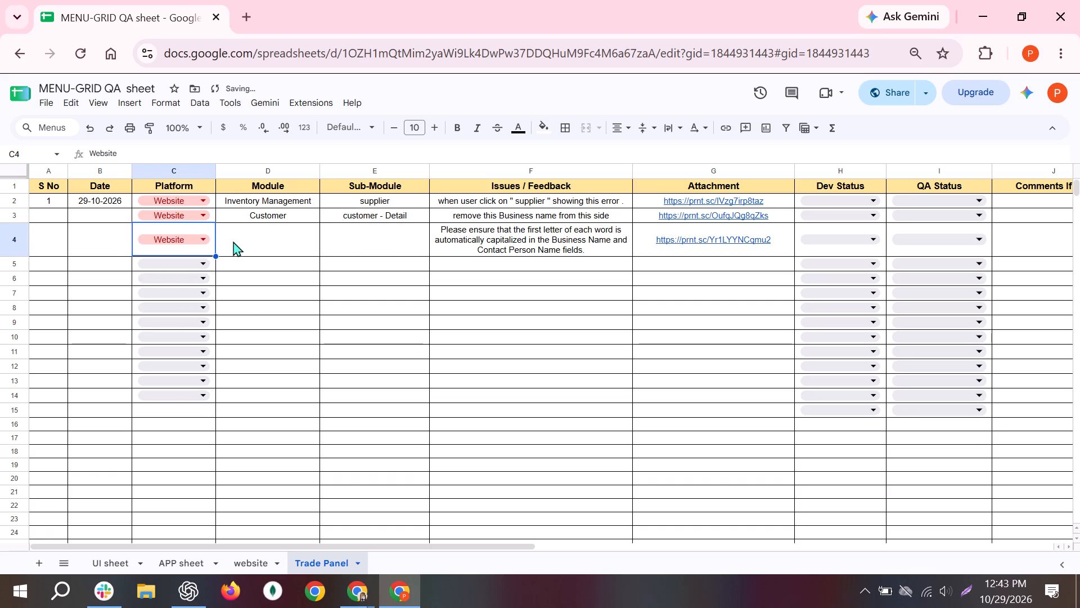
pyautogui.click(233, 241)
pyautogui.press('c')
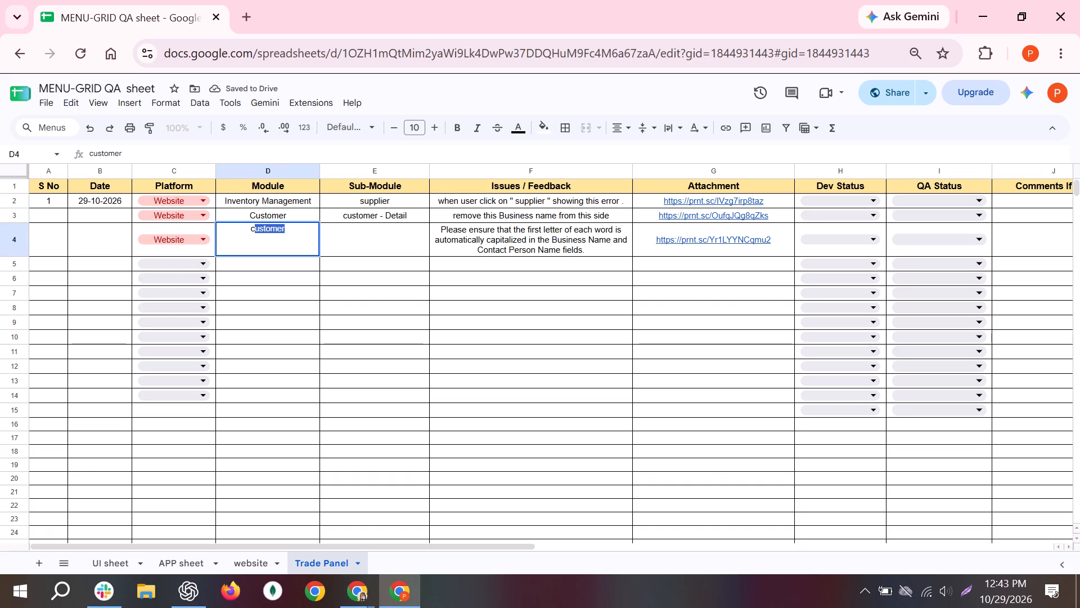
pyautogui.press('Right')
# Check the MenuGrid page, then enter "Add - customer" in Sub-Module cell E4 of the QA sheet.
pyautogui.hotkey('alt', 'Tab')
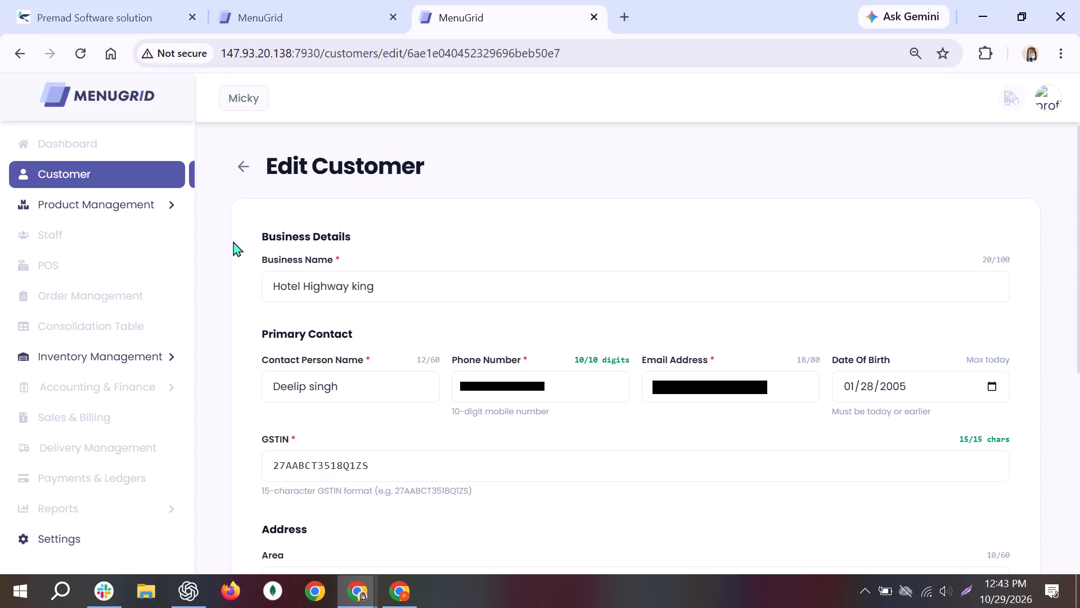
pyautogui.hotkey('alt', 'Tab')
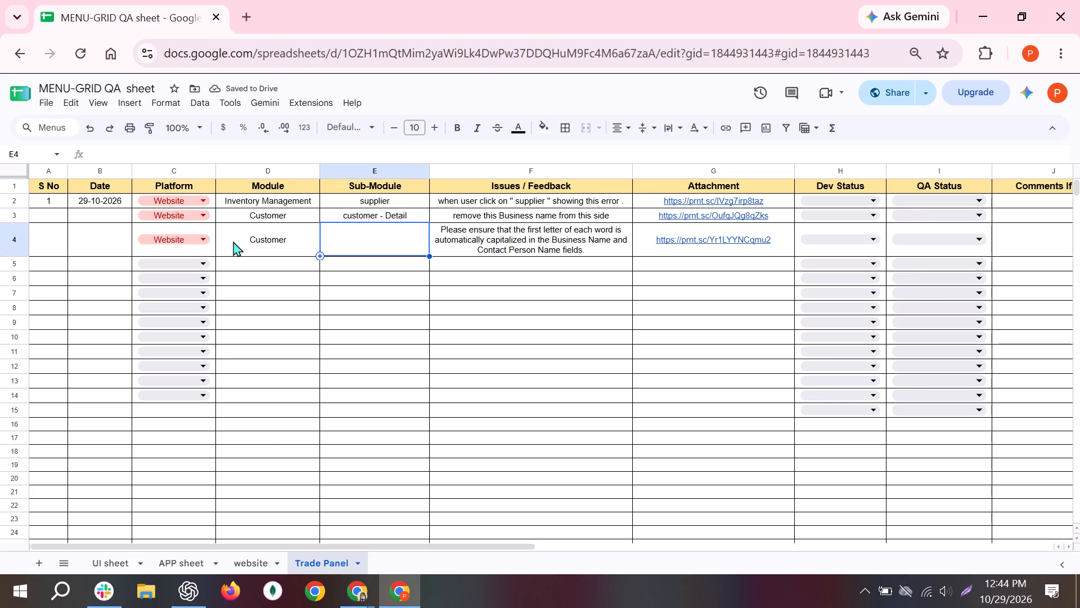
pyautogui.write('Add')
pyautogui.press('space')
pyautogui.write('- custoer')
pyautogui.press('BackSpace')
pyautogui.press('BackSpace')
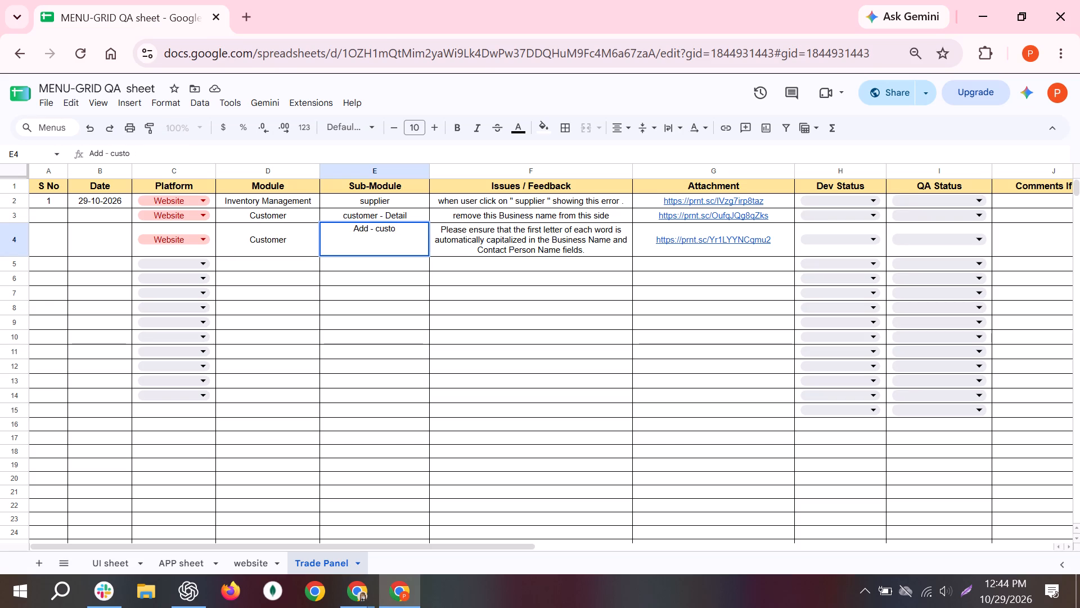
pyautogui.write('mer')
pyautogui.press('Return')
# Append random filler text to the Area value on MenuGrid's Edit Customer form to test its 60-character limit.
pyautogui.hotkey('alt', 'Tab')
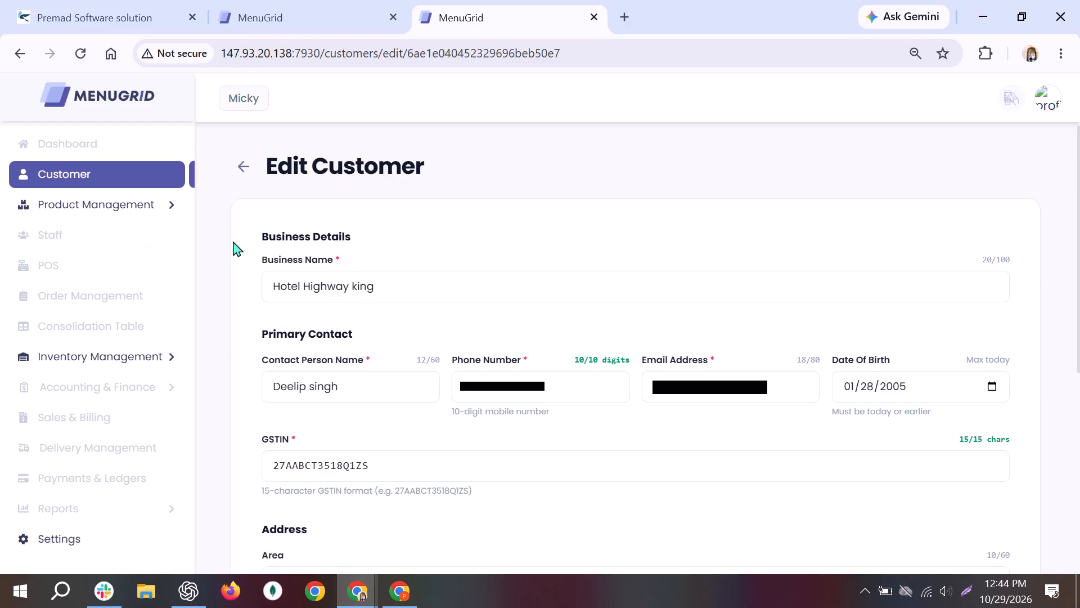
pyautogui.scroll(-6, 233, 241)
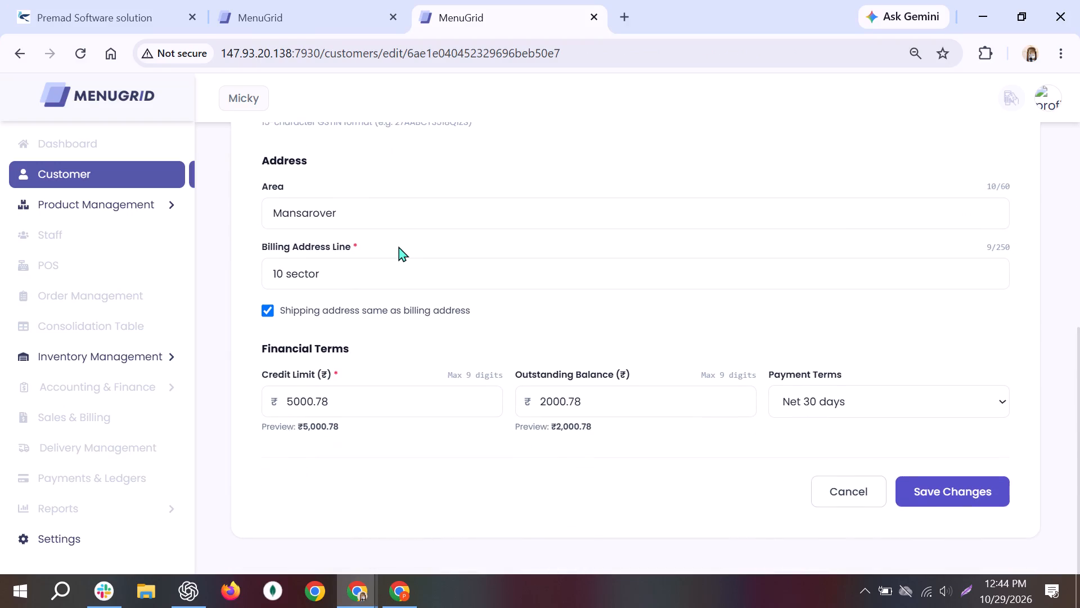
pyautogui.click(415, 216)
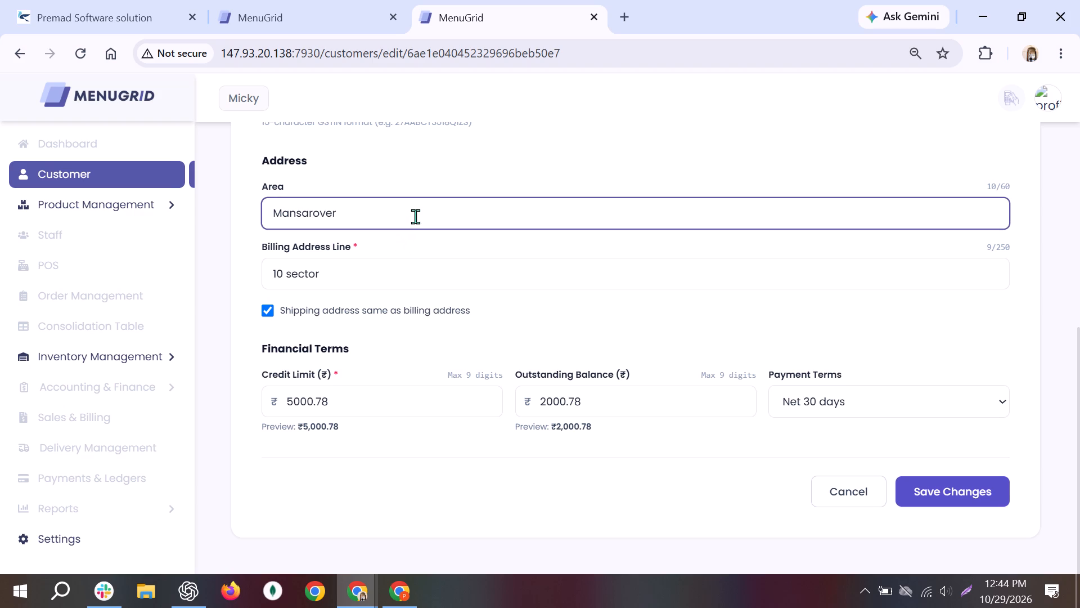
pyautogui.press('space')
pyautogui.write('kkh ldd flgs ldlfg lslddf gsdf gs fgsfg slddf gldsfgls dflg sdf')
# Delete the random filler text from the Area value on the Edit Customer form, keeping only the original area name.
pyautogui.press('BackSpace')
pyautogui.press('BackSpace')
pyautogui.press('BackSpace')
pyautogui.press('BackSpace')
pyautogui.press('BackSpace')
pyautogui.press('BackSpace')
pyautogui.press('BackSpace')
pyautogui.press('BackSpace')
pyautogui.press('BackSpace')
pyautogui.press('BackSpace')
pyautogui.press('BackSpace')
pyautogui.press('BackSpace')
pyautogui.press('BackSpace')
pyautogui.press('BackSpace')
pyautogui.press('BackSpace')
pyautogui.press('BackSpace')
pyautogui.press('BackSpace')
pyautogui.press('BackSpace')
pyautogui.press('BackSpace')
pyautogui.press('BackSpace')
pyautogui.press('BackSpace')
pyautogui.press('BackSpace')
# Append random filler text to Billing Address Line up to its 250-character limit and save the customer changes.
pyautogui.click(393, 281)
pyautogui.press('space')
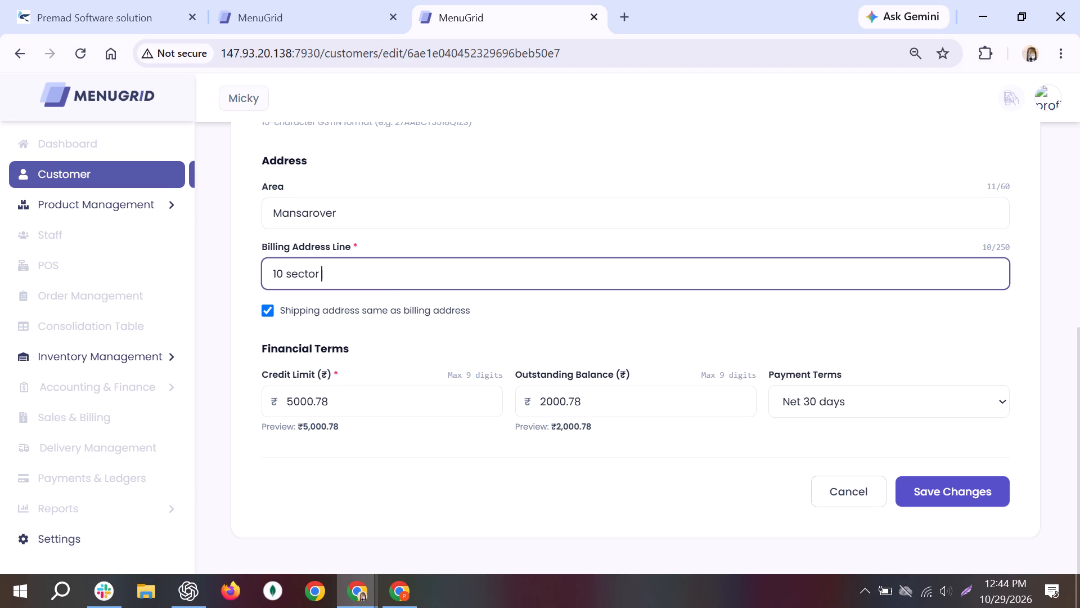
pyautogui.write('ojlijslkdfjgklsjgjsdklfgjklsdf glsd fgls dflg sldfglsdfgls dflg sdlfg sldfg lsdf glsdf glsdf lsdf lg sdfld gsl fgl sdflgsldfgsd fd')
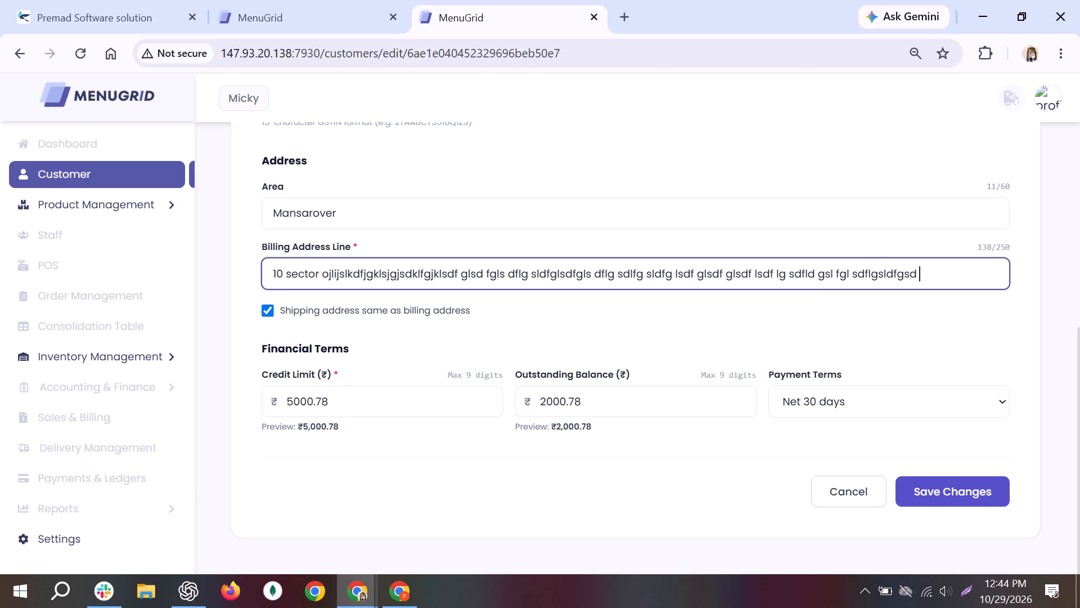
pyautogui.write('s dfl slfdl sdfd sl flsflsflsl lsf slfsl flsfl lslsl lsl sl sl sl sl')
pyautogui.press('space')
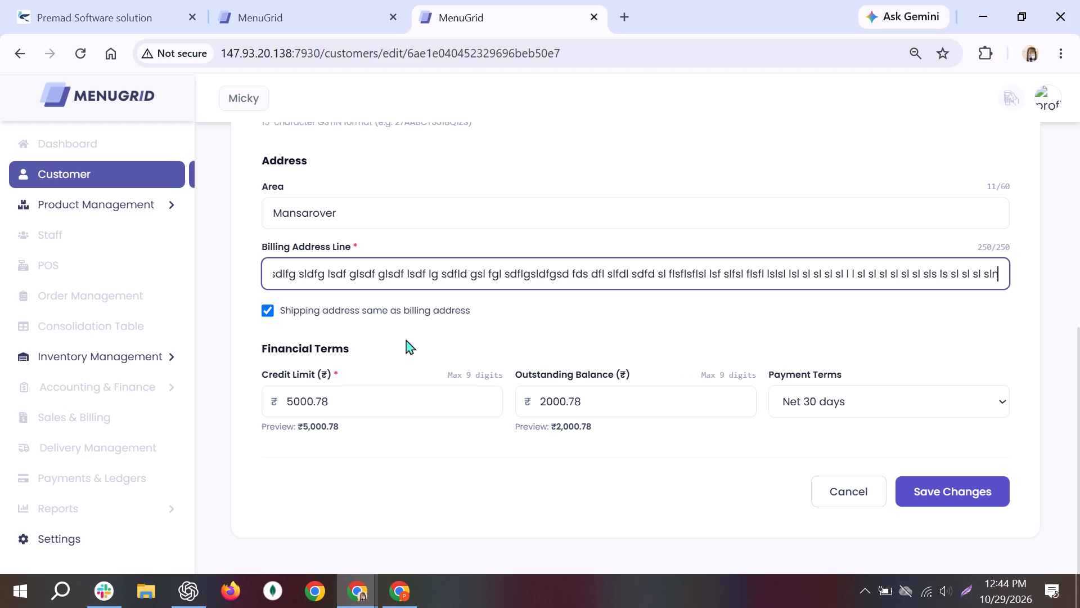
pyautogui.click(931, 487)
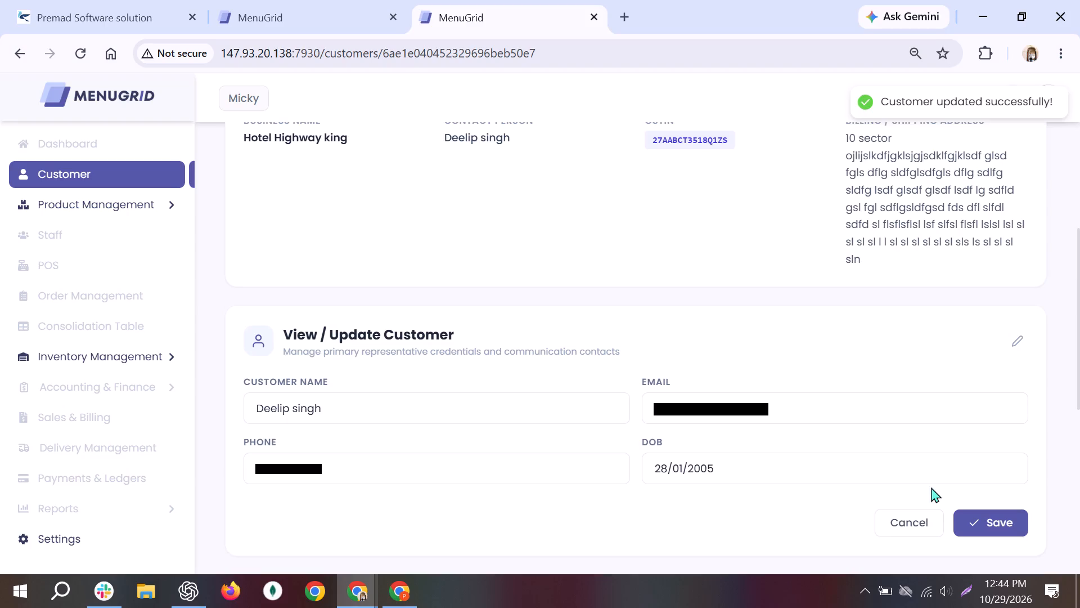
# Examine the Customer Information page, checking how the long billing address displays and looking over the sections down to Order History.
pyautogui.scroll(3, 931, 487)
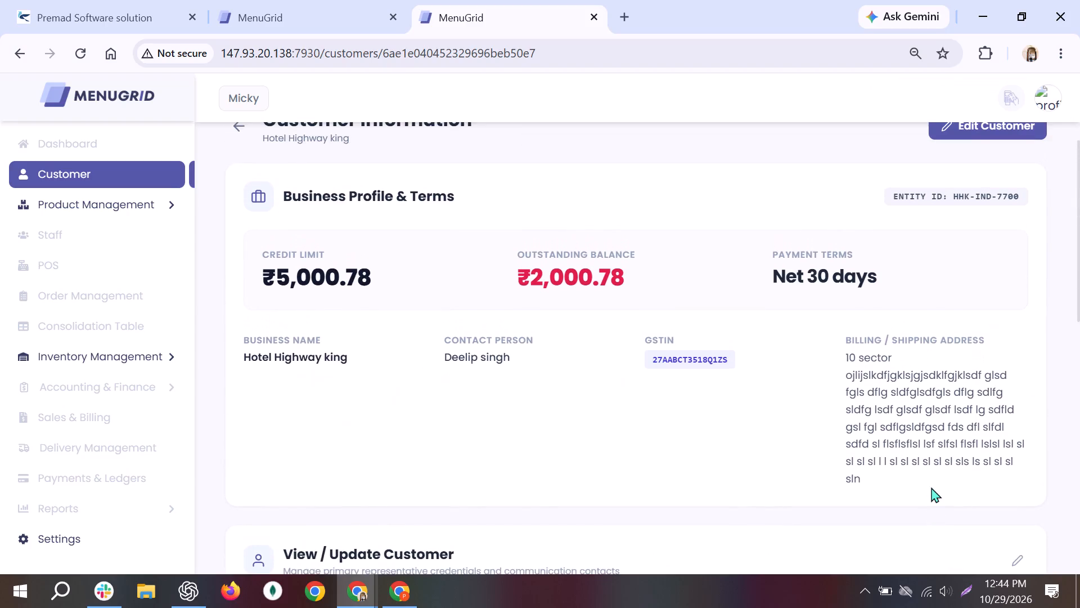
pyautogui.scroll(-1, 931, 487)
pyautogui.scroll(-4, 923, 340)
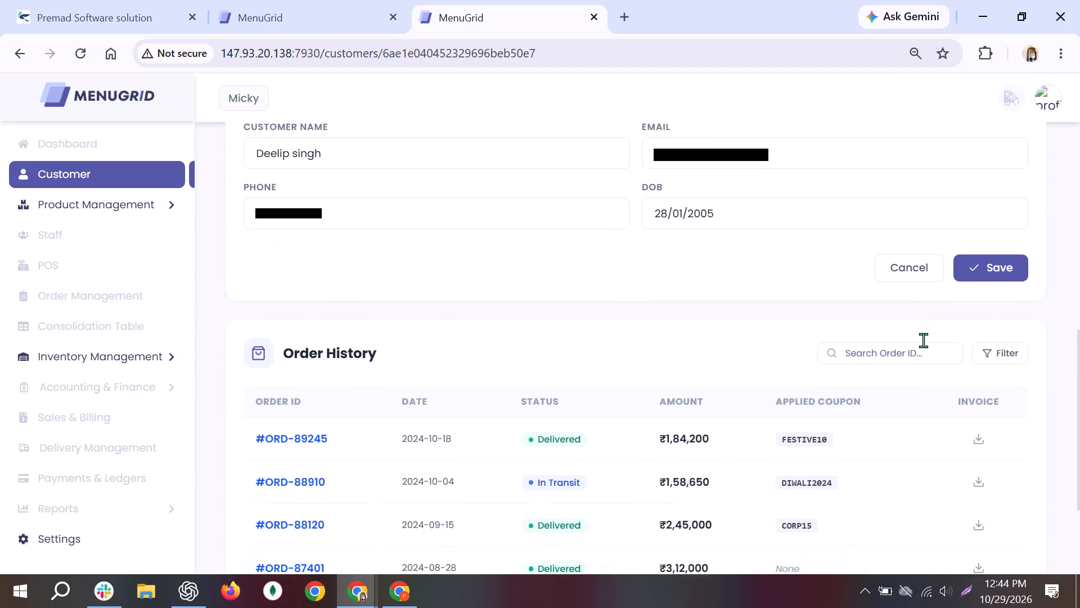
pyautogui.scroll(-6, 923, 340)
pyautogui.scroll(9, 923, 340)
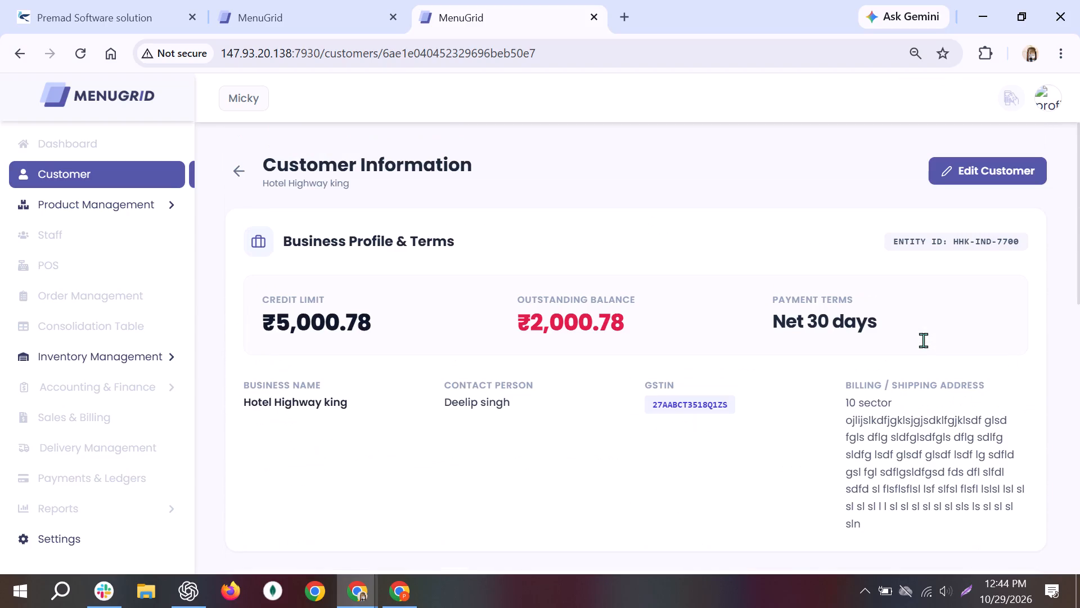
pyautogui.scroll(3, 923, 340)
# Reopen the customer for editing and delete the filler text from Billing Address Line, keeping only the original address.
pyautogui.click(966, 181)
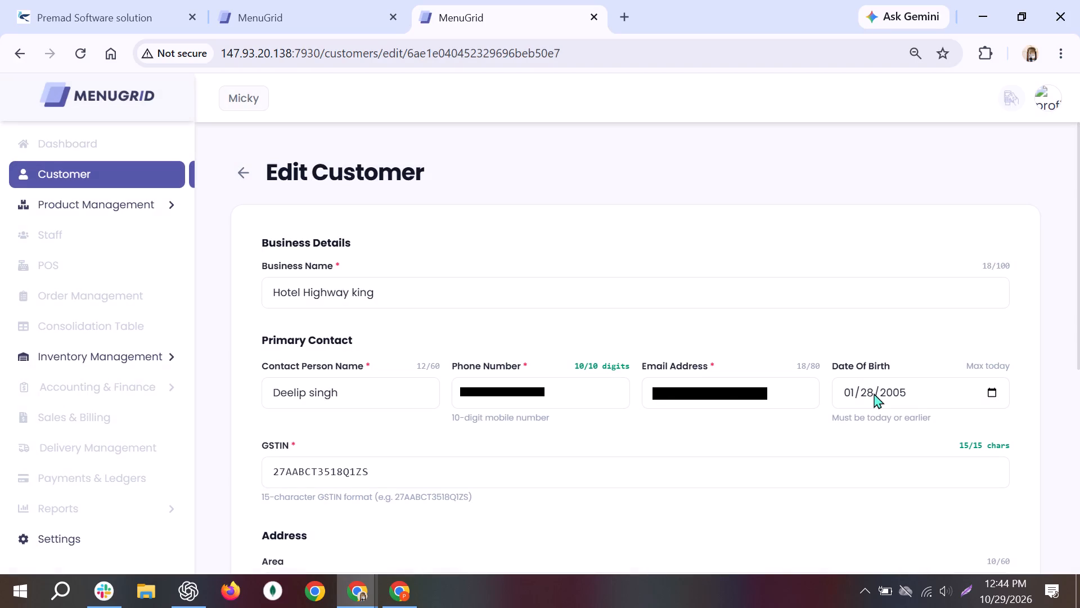
pyautogui.scroll(-20, 874, 393)
pyautogui.scroll(-11, 874, 393)
pyautogui.scroll(-3, 614, 373)
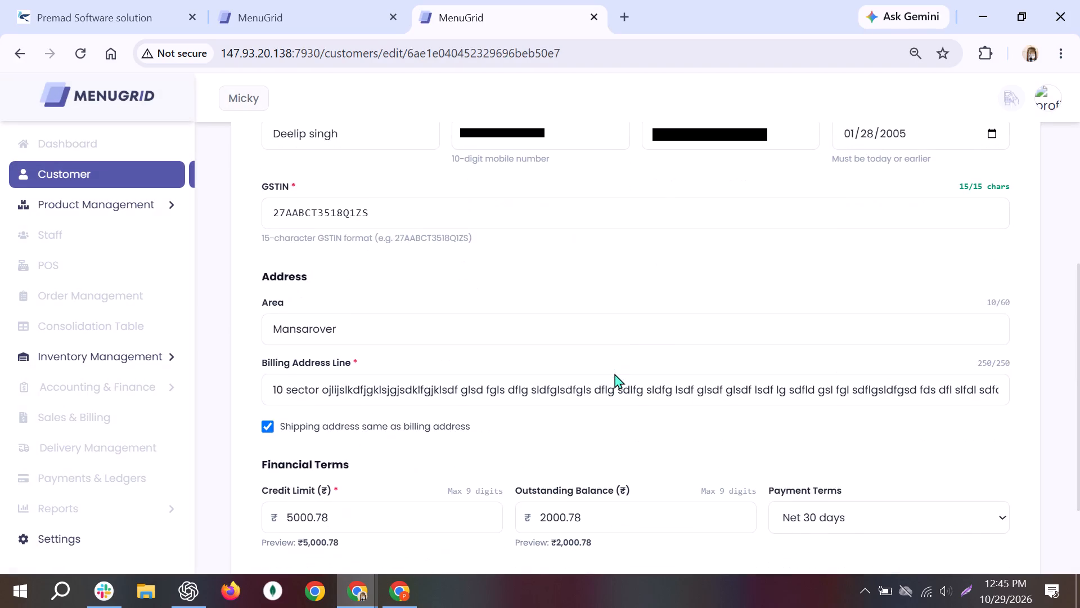
pyautogui.doubleClick(974, 397)
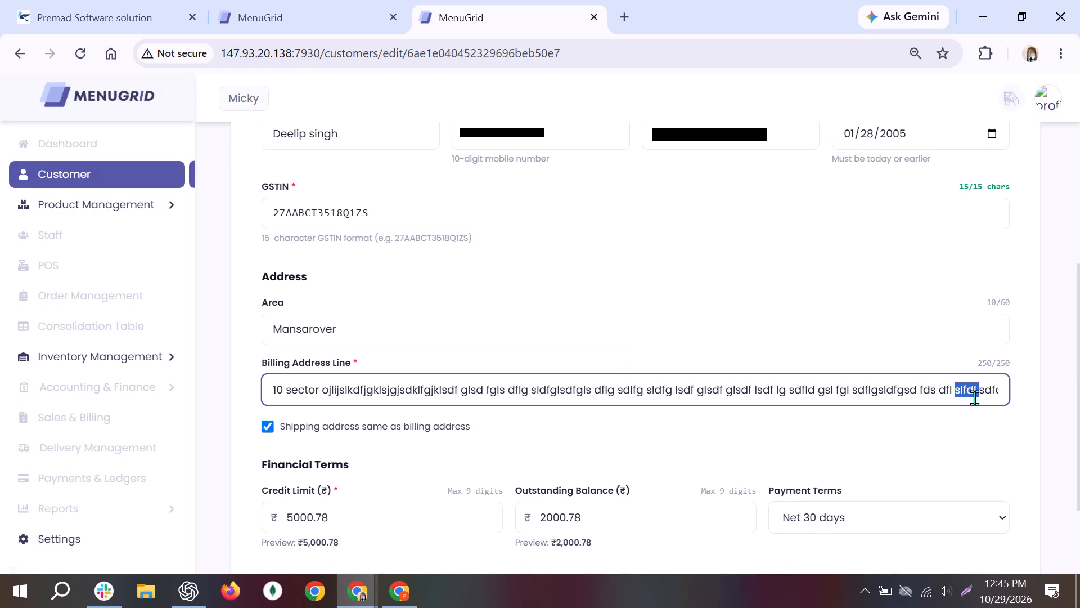
pyautogui.hotkey('shift', 'Left')
pyautogui.hotkey('shift', 'Left')
pyautogui.hotkey('shift', 'Left')
pyautogui.hotkey('shift', 'Left')
pyautogui.hotkey('shift', 'Left')
pyautogui.hotkey('shift', 'Left')
pyautogui.hotkey('shift', 'Left')
pyautogui.hotkey('shift', 'Left')
pyautogui.hotkey('shift', 'Left')
pyautogui.hotkey('shift', 'Left')
pyautogui.hotkey('shift', 'Left')
pyautogui.hotkey('shift', 'Left')
pyautogui.hotkey('shift', 'Left')
pyautogui.hotkey('shift', 'Left')
pyautogui.hotkey('shift', 'Left')
pyautogui.hotkey('shift', 'Left')
pyautogui.hotkey('shift', 'Left')
pyautogui.hotkey('shift', 'Left')
pyautogui.hotkey('shift', 'Left')
pyautogui.hotkey('shift', 'Left')
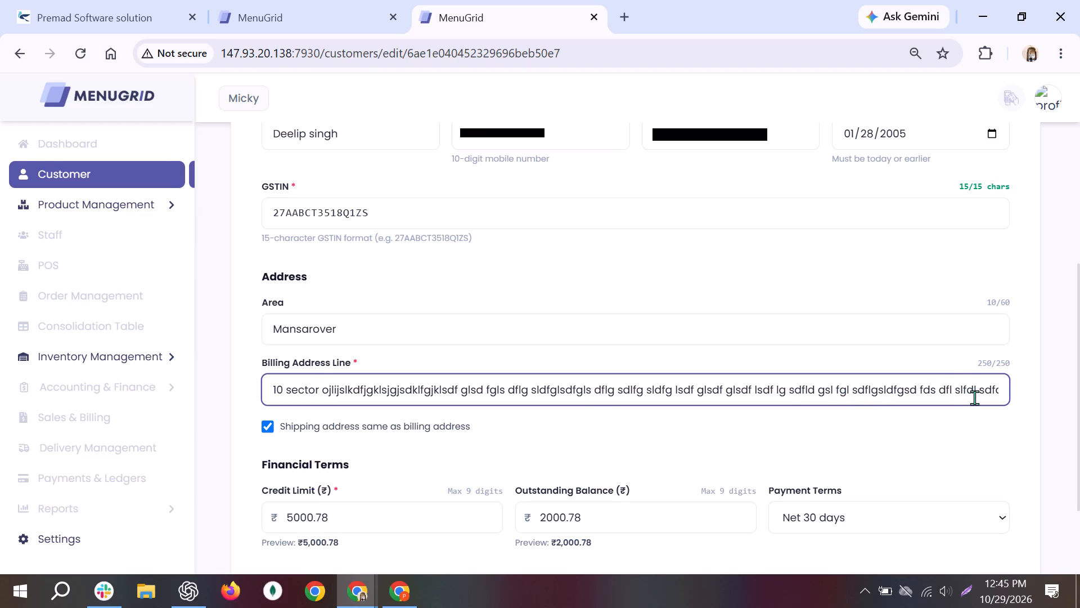
pyautogui.hotkey('shift', 'Right')
pyautogui.hotkey('shift', 'Right')
pyautogui.hotkey('shift', 'Right')
pyautogui.hotkey('shift', 'Right')
pyautogui.hotkey('shift', 'Right')
pyautogui.hotkey('shift', 'Right')
pyautogui.hotkey('shift', 'Right')
pyautogui.hotkey('shift', 'Right')
pyautogui.hotkey('shift', 'Right')
pyautogui.hotkey('shift', 'Right')
pyautogui.hotkey('shift', 'Right')
pyautogui.hotkey('shift', 'Right')
pyautogui.hotkey('shift', 'Right')
pyautogui.hotkey('shift', 'Right')
pyautogui.hotkey('shift', 'Right')
pyautogui.hotkey('shift', 'Right')
pyautogui.hotkey('shift', 'Right')
pyautogui.hotkey('shift', 'Right')
pyautogui.hotkey('shift', 'Right')
pyautogui.hotkey('shift', 'Right')
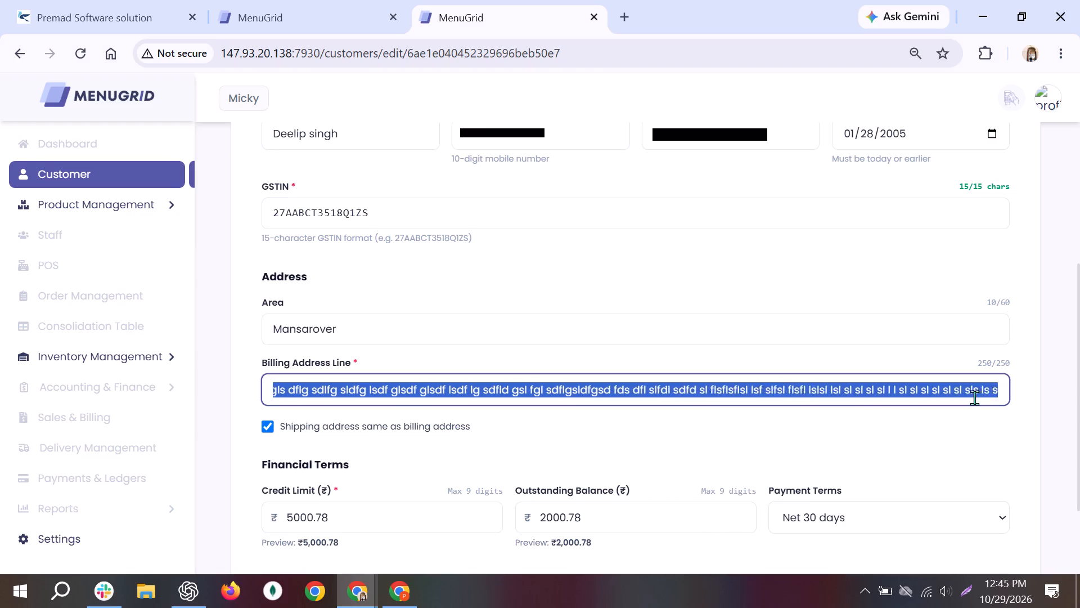
pyautogui.press('BackSpace')
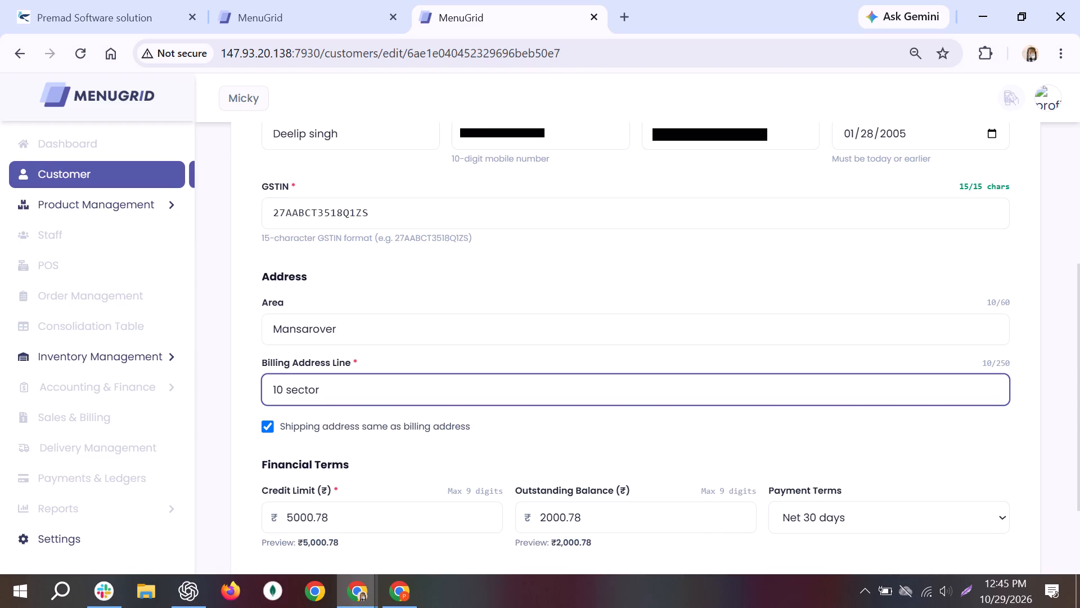
pyautogui.click(878, 446)
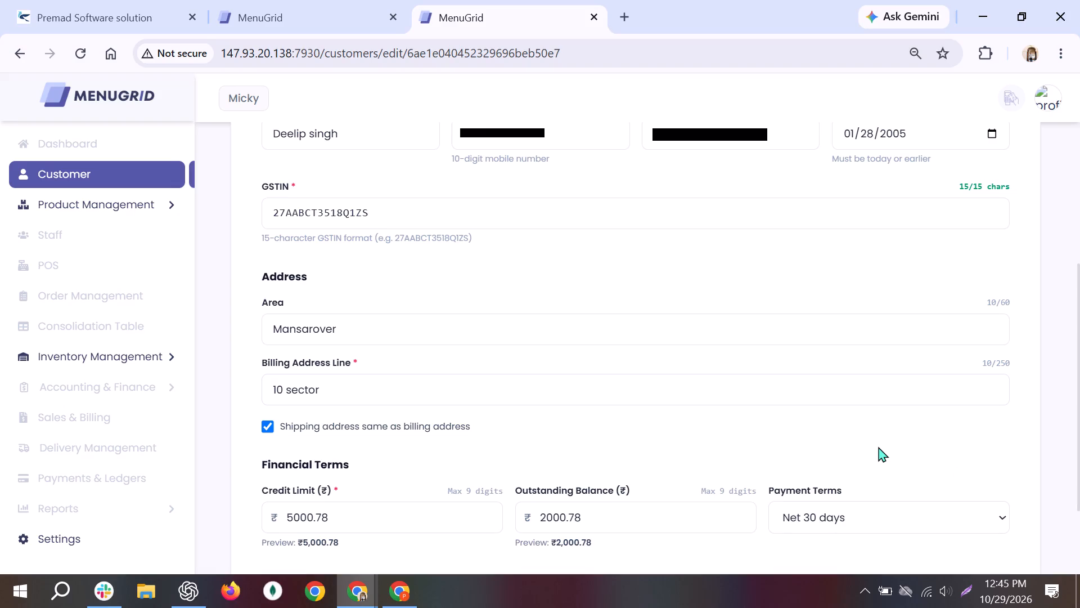
# Review the Edit Customer form's business, contact, address and financial terms fields.
pyautogui.scroll(-3, 831, 407)
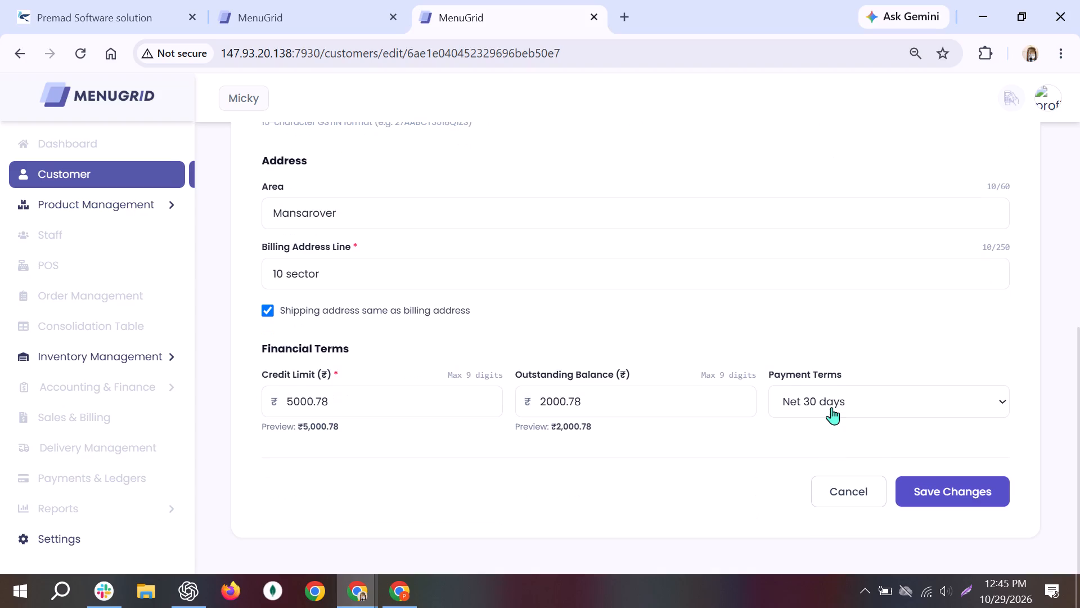
pyautogui.scroll(3, 831, 407)
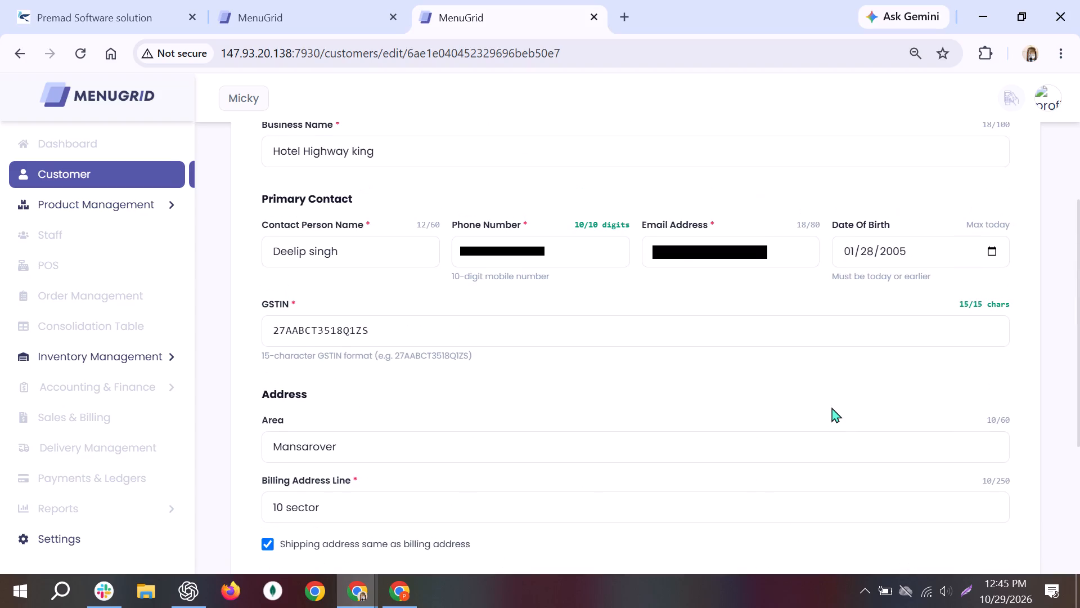
pyautogui.scroll(4, 831, 407)
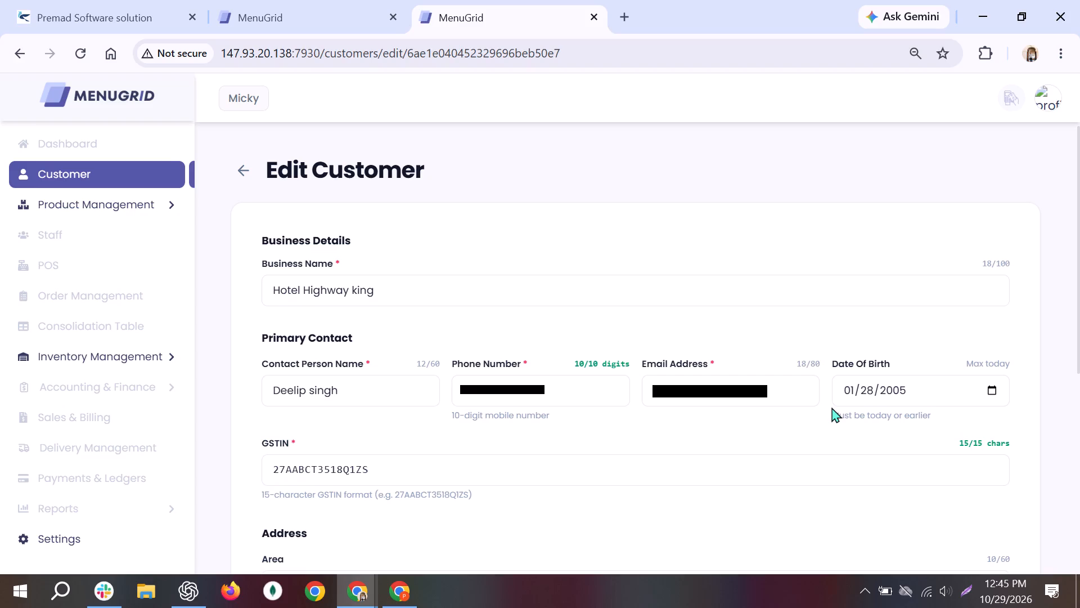
pyautogui.scroll(-4, 831, 407)
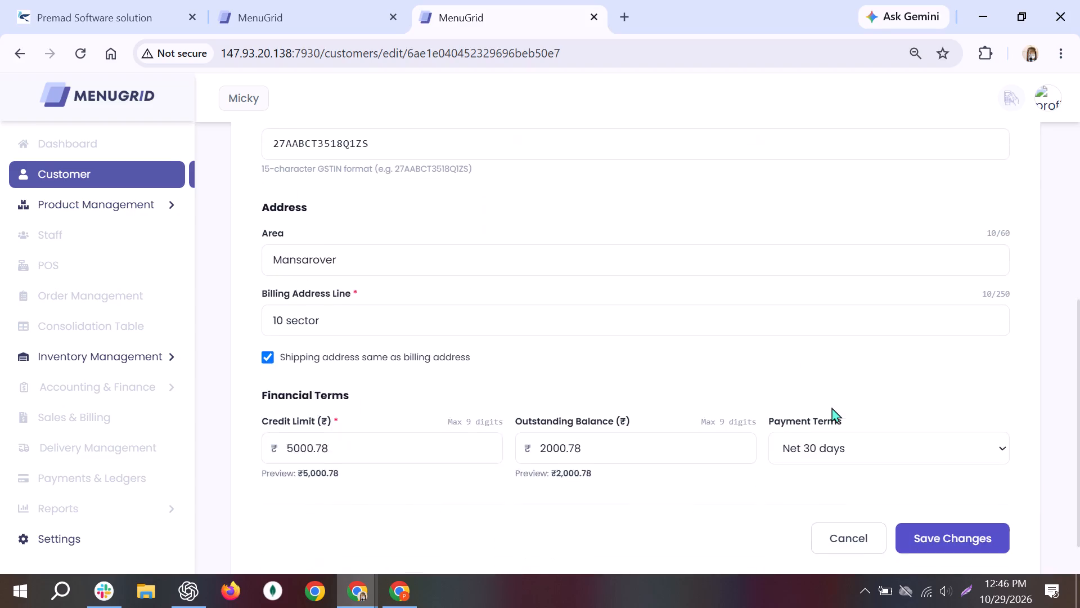
pyautogui.scroll(9, 831, 407)
pyautogui.scroll(-9, 831, 407)
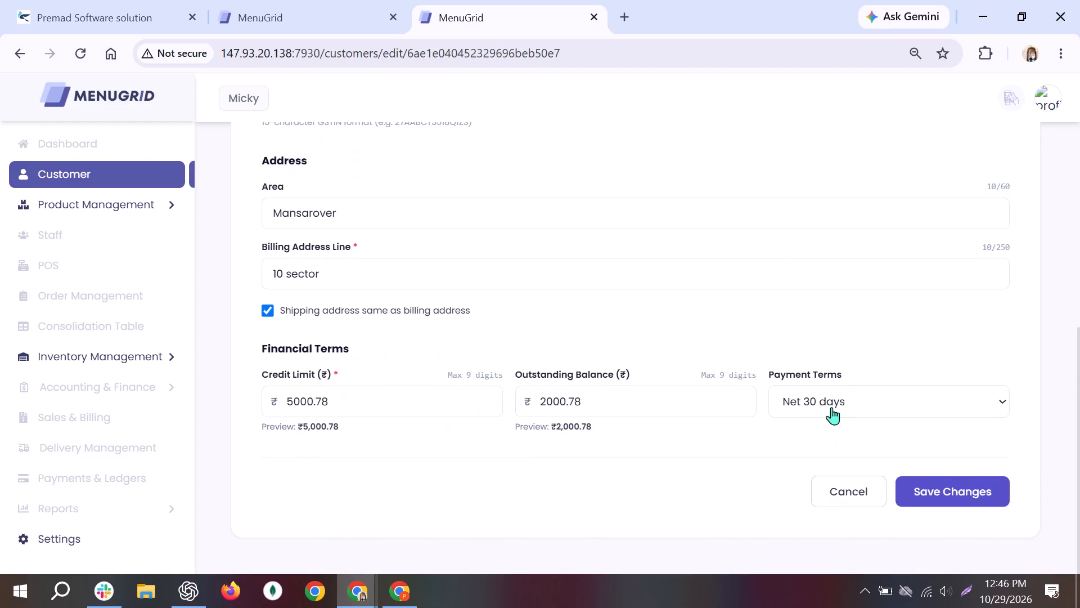
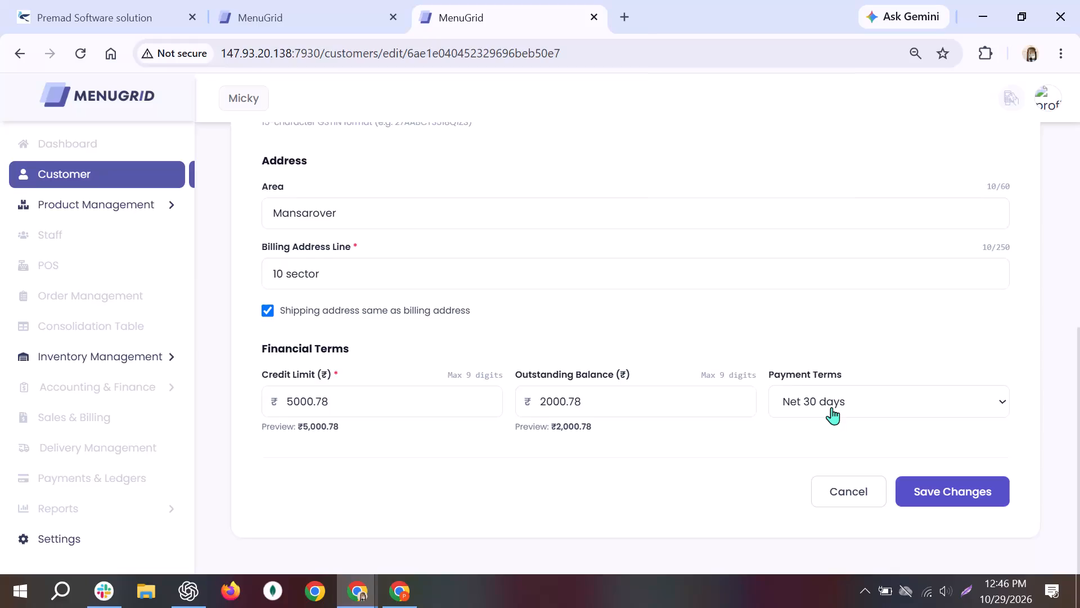
# Examine the Date Of Birth calendar's year list up to the latest years it offers, and close it without choosing a date.
pyautogui.scroll(7, 831, 407)
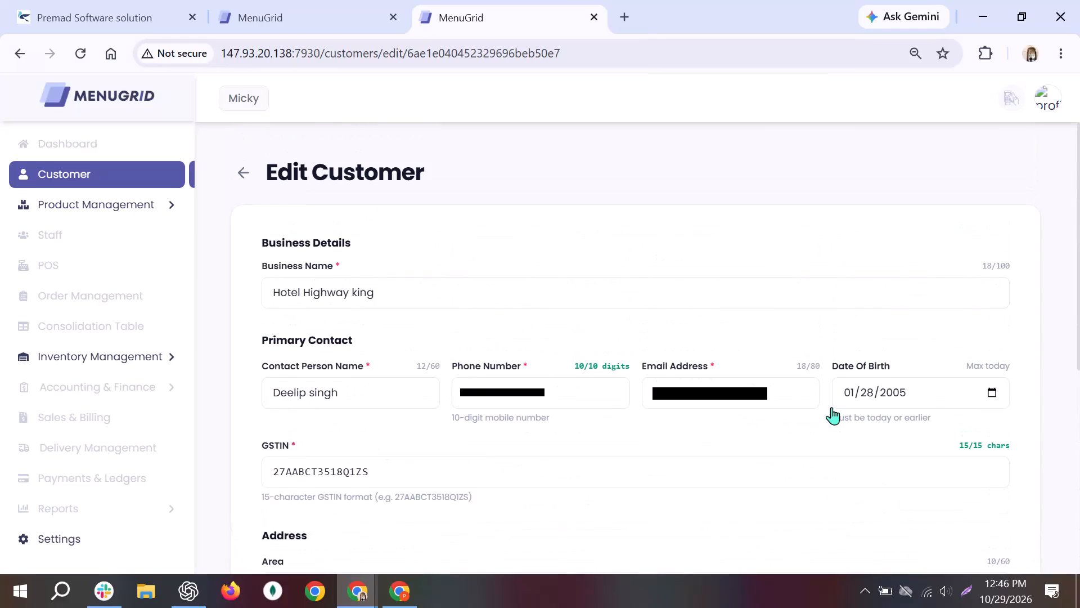
pyautogui.scroll(7, 831, 407)
pyautogui.scroll(-4, 831, 407)
pyautogui.scroll(8, 831, 407)
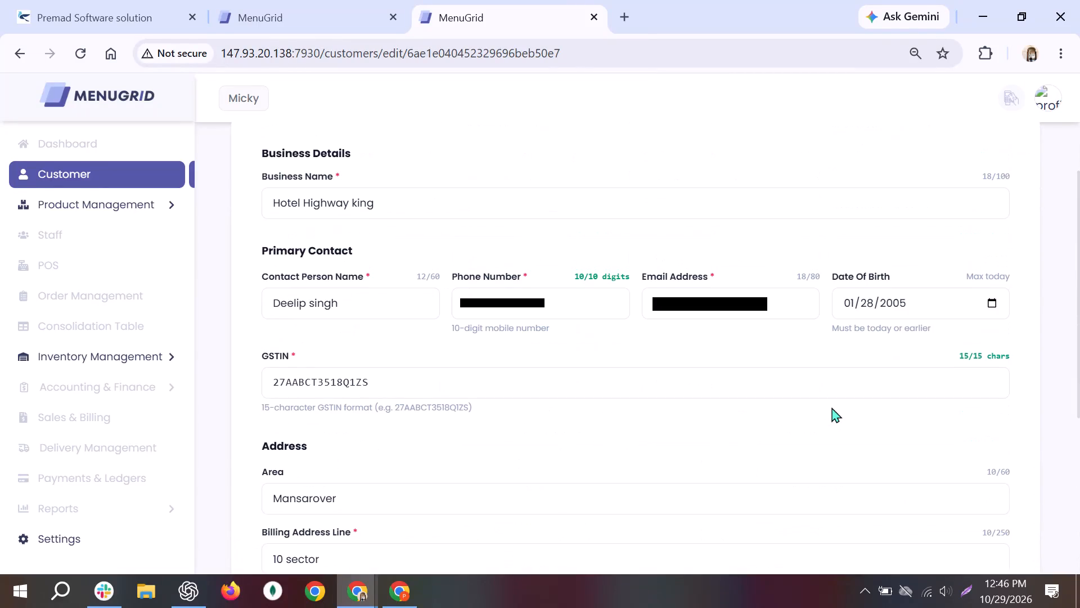
pyautogui.scroll(-1, 831, 407)
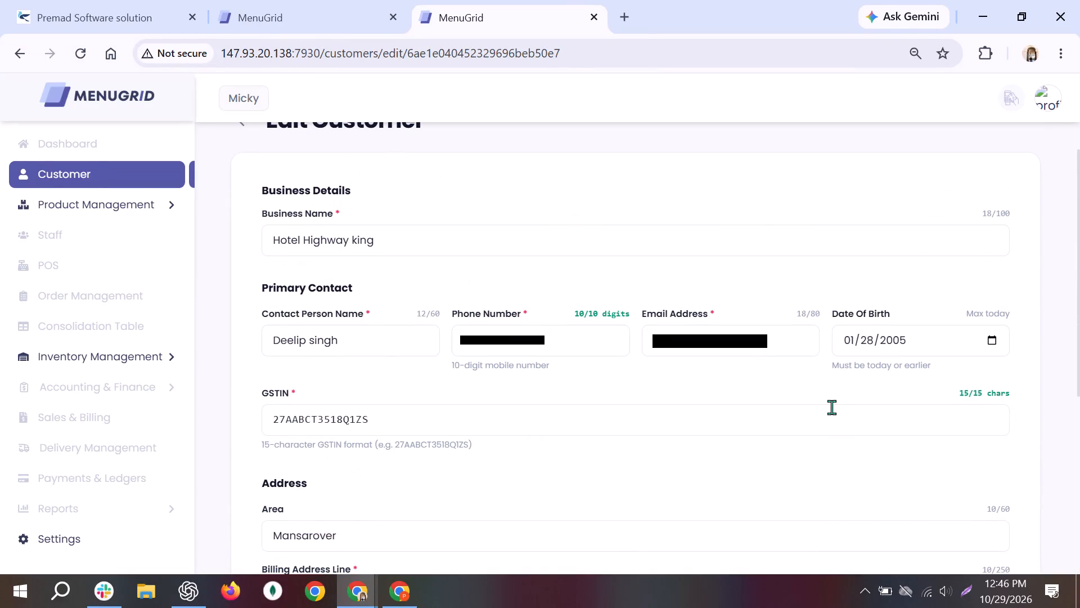
pyautogui.click(993, 338)
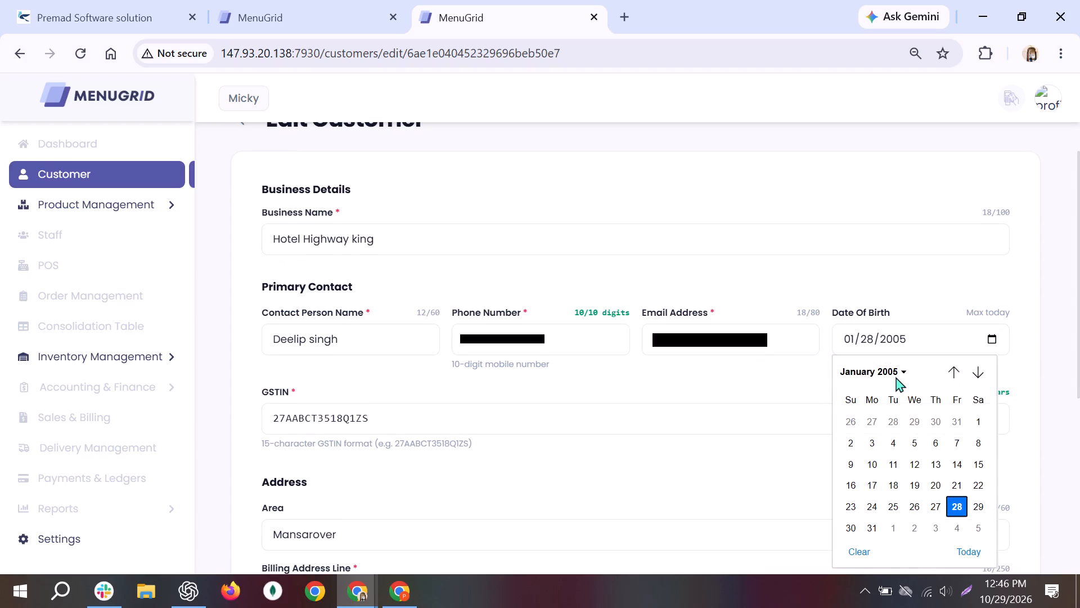
pyautogui.click(899, 372)
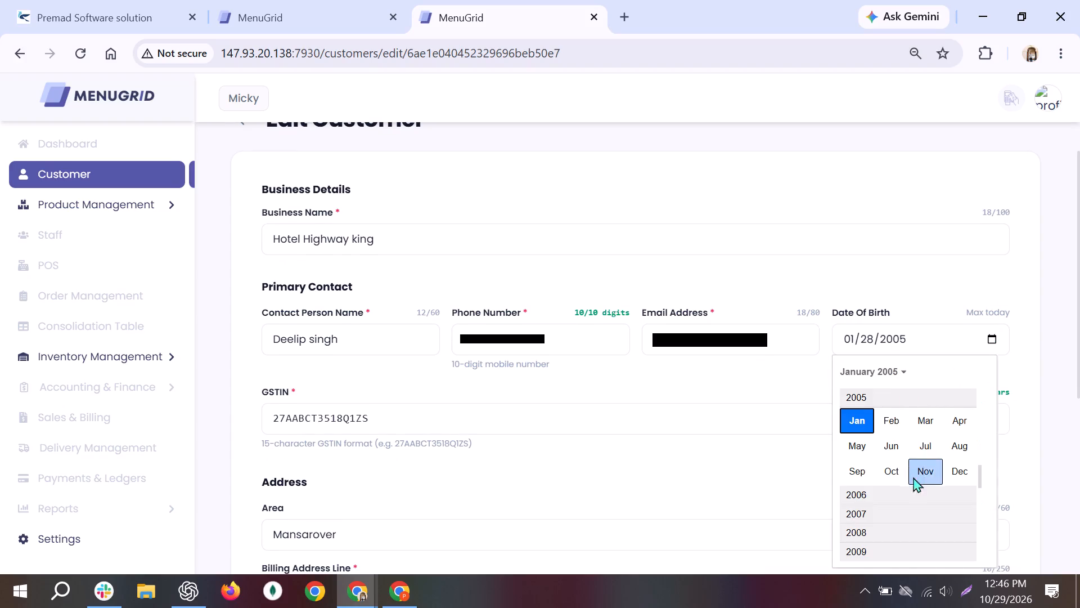
pyautogui.scroll(-20, 895, 516)
pyautogui.scroll(-13, 895, 516)
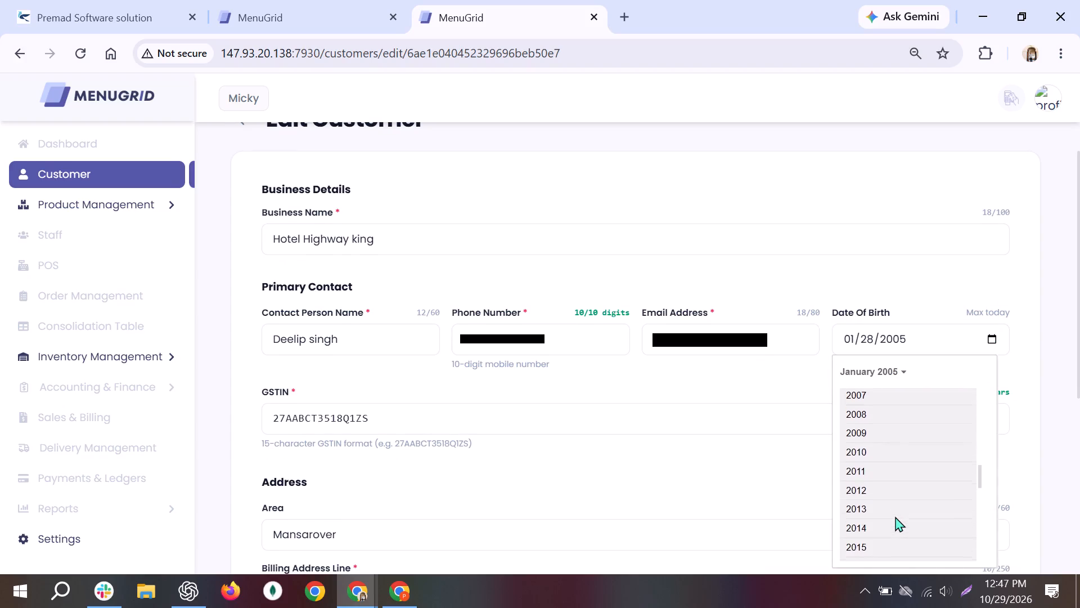
pyautogui.scroll(-20, 895, 516)
pyautogui.scroll(-20, 895, 516)
pyautogui.scroll(-4, 895, 516)
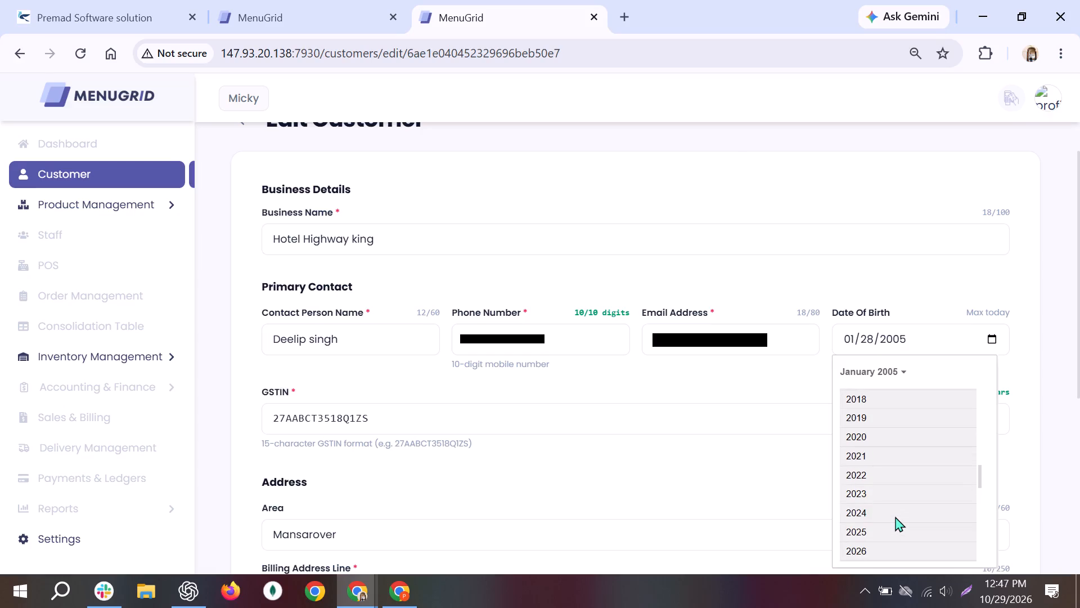
pyautogui.scroll(-11, 895, 516)
pyautogui.click(741, 446)
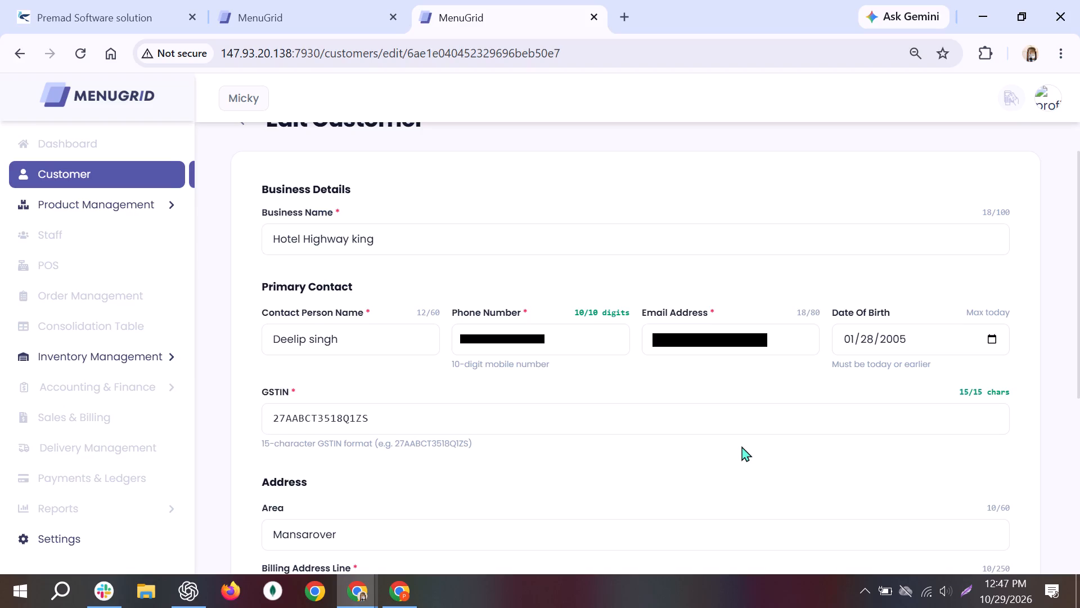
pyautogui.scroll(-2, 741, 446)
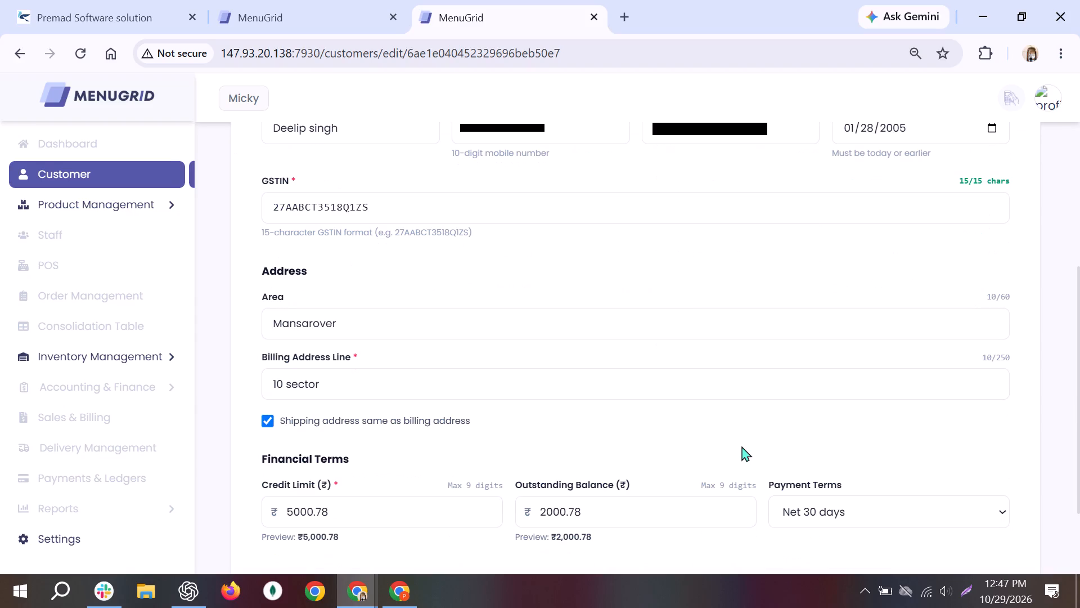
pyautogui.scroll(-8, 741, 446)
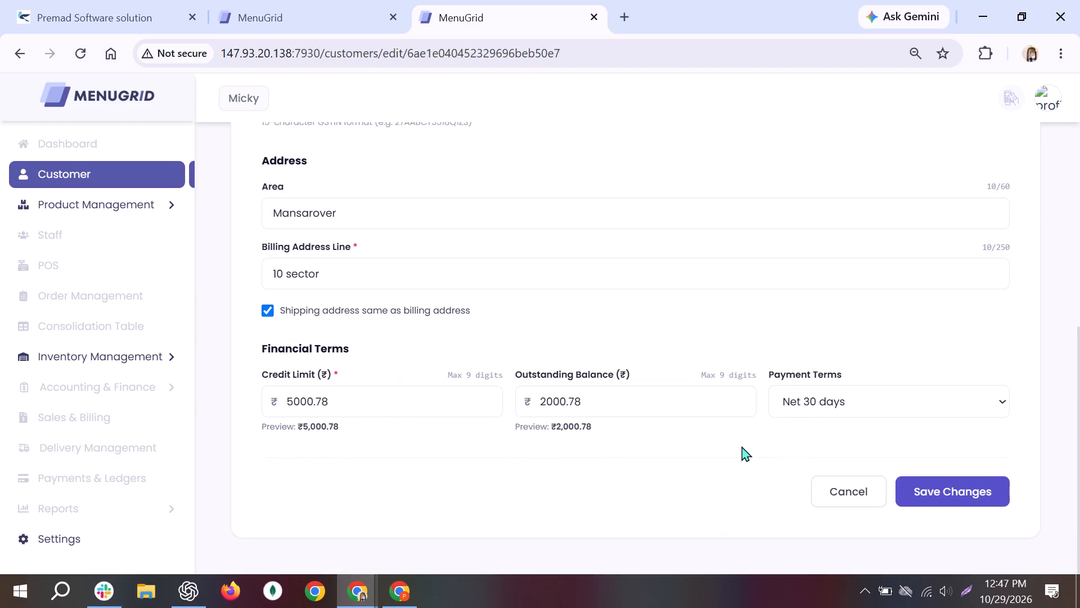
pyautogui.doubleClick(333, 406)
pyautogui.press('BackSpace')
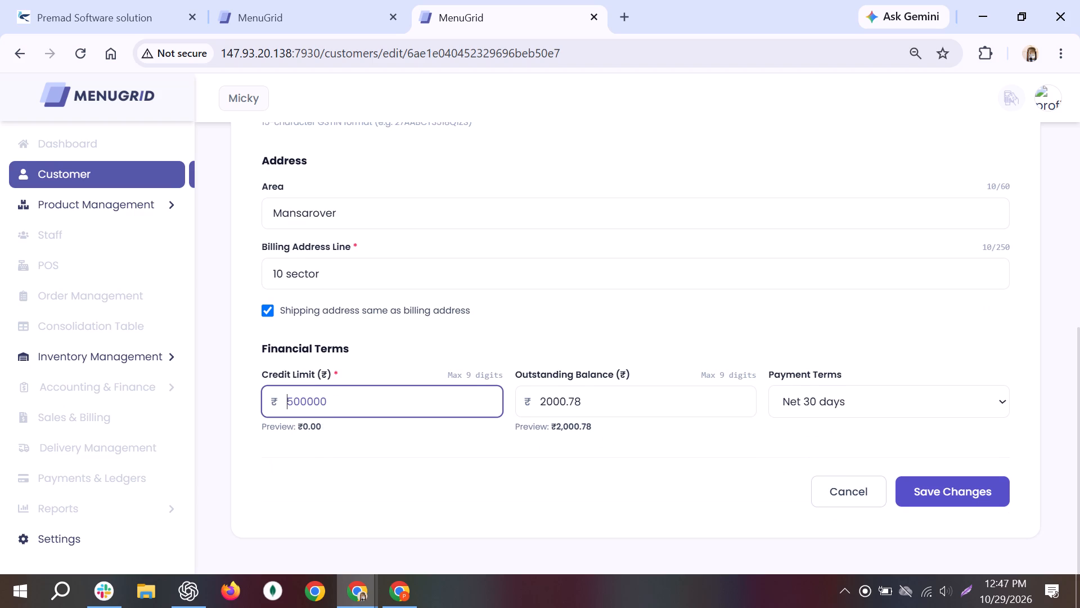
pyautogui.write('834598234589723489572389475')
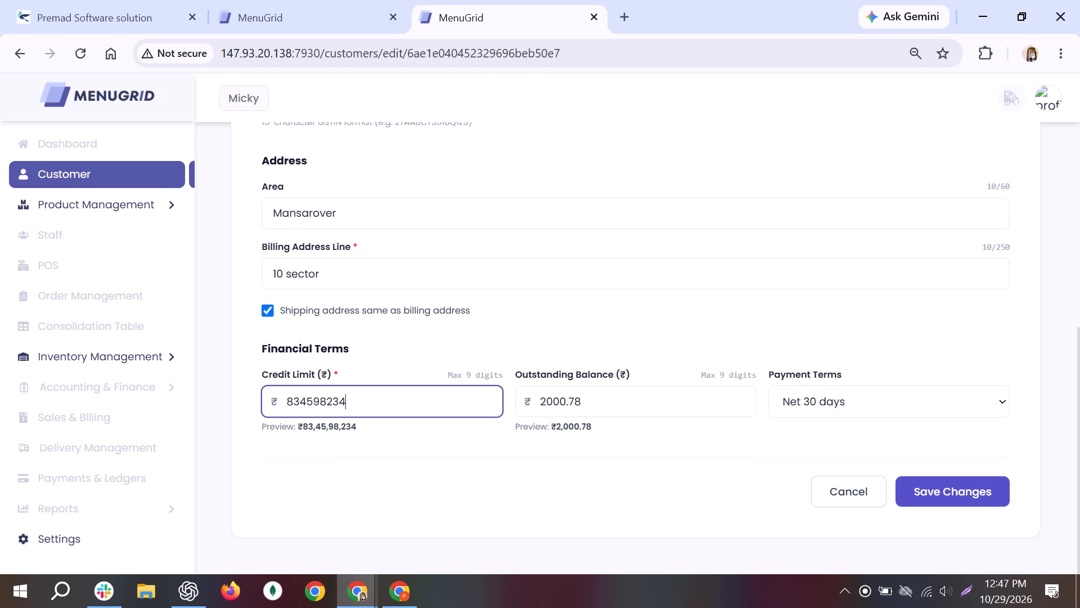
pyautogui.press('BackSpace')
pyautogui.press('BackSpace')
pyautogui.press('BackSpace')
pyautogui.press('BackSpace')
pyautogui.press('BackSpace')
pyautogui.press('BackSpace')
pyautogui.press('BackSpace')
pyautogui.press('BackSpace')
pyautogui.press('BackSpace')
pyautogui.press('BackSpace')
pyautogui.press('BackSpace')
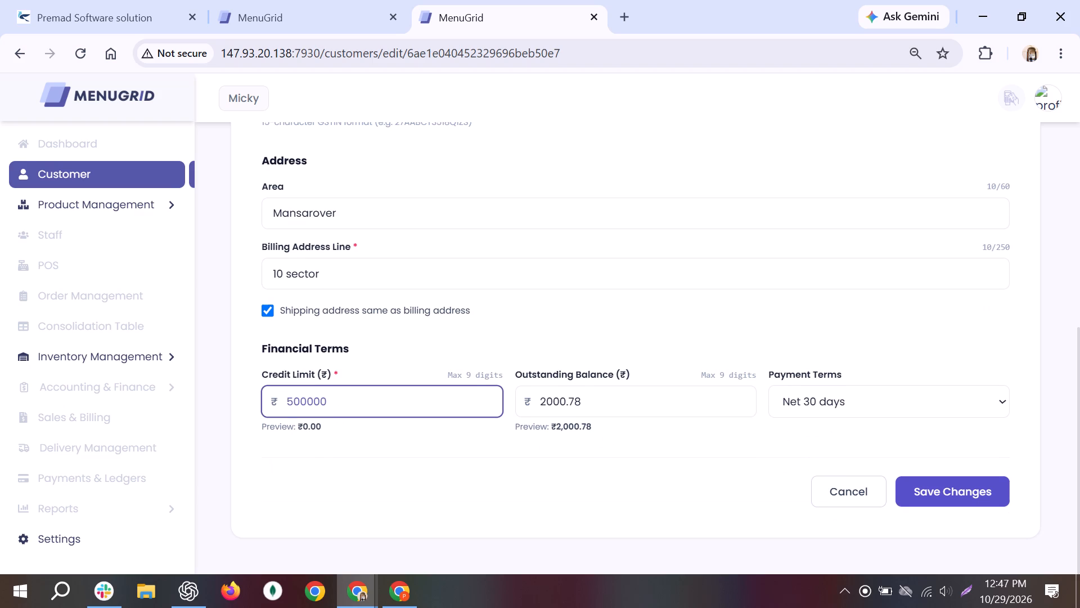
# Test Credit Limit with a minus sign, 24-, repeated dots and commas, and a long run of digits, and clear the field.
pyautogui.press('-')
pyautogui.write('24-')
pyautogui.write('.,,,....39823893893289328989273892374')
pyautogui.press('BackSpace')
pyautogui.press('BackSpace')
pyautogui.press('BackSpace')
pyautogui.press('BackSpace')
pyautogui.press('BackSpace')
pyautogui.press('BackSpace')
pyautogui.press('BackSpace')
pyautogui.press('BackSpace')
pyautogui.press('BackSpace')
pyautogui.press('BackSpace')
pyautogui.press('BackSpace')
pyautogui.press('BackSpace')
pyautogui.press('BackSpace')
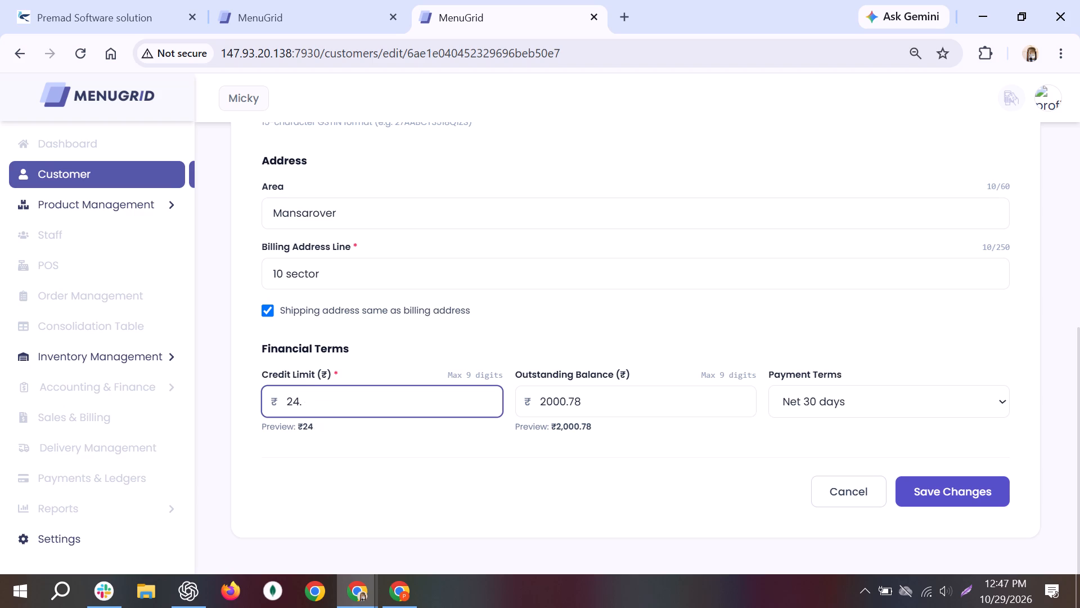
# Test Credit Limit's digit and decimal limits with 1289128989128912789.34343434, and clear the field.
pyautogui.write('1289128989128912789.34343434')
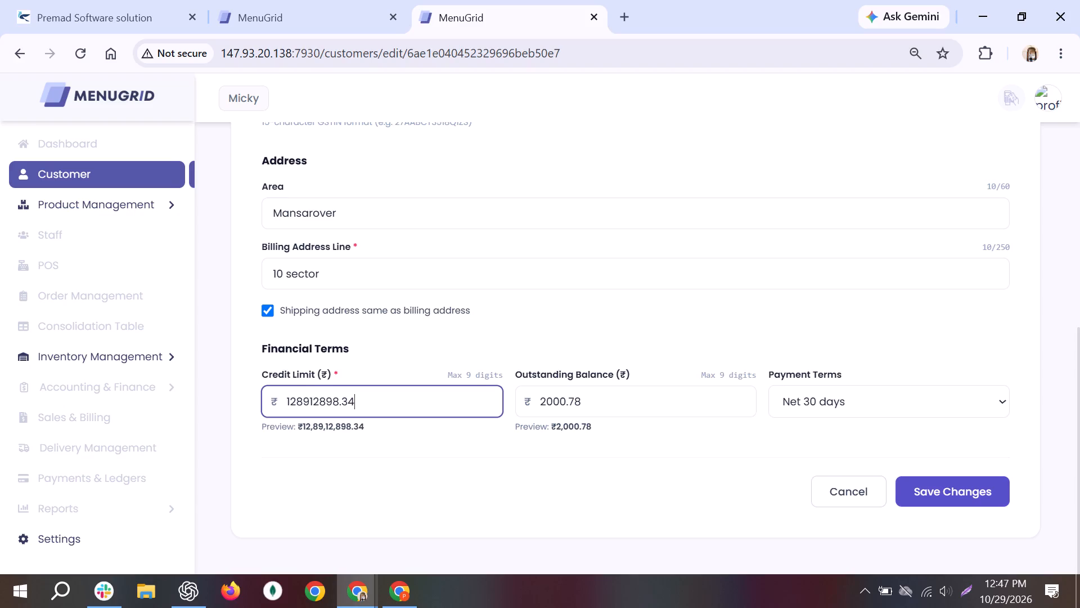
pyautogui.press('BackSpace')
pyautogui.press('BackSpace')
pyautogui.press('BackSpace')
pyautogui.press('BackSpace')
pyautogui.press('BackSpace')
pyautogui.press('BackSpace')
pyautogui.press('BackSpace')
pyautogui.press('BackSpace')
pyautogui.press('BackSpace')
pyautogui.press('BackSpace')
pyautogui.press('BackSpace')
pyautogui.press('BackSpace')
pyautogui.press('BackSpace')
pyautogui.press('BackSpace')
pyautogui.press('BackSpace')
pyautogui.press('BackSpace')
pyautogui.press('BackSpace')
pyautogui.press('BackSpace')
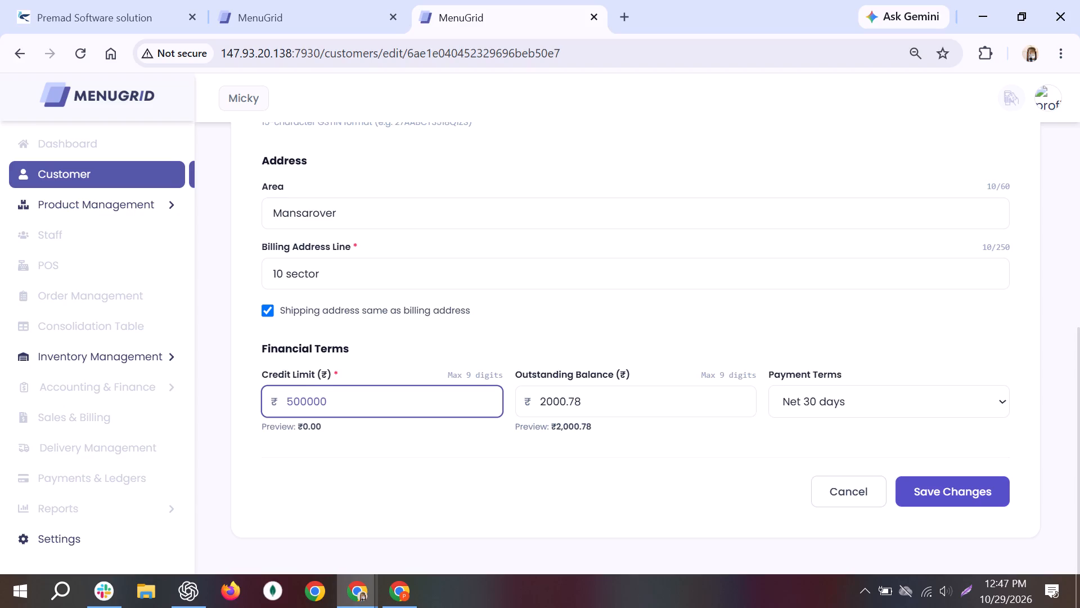
# Leave the Edit Customer form without saving and go back to the customer's information page.
pyautogui.scroll(1, 333, 406)
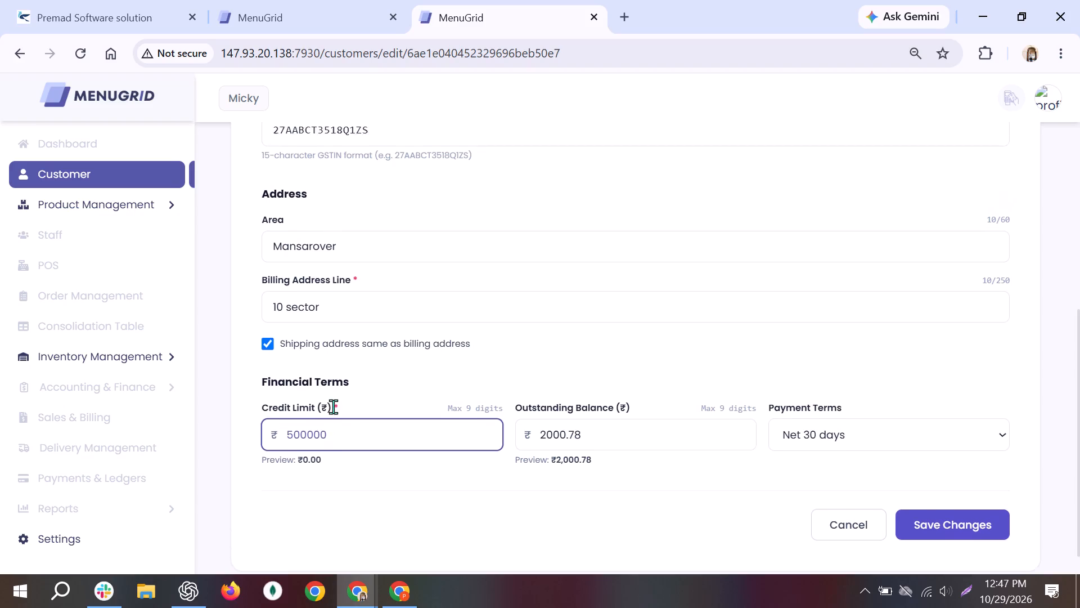
pyautogui.scroll(1, 333, 406)
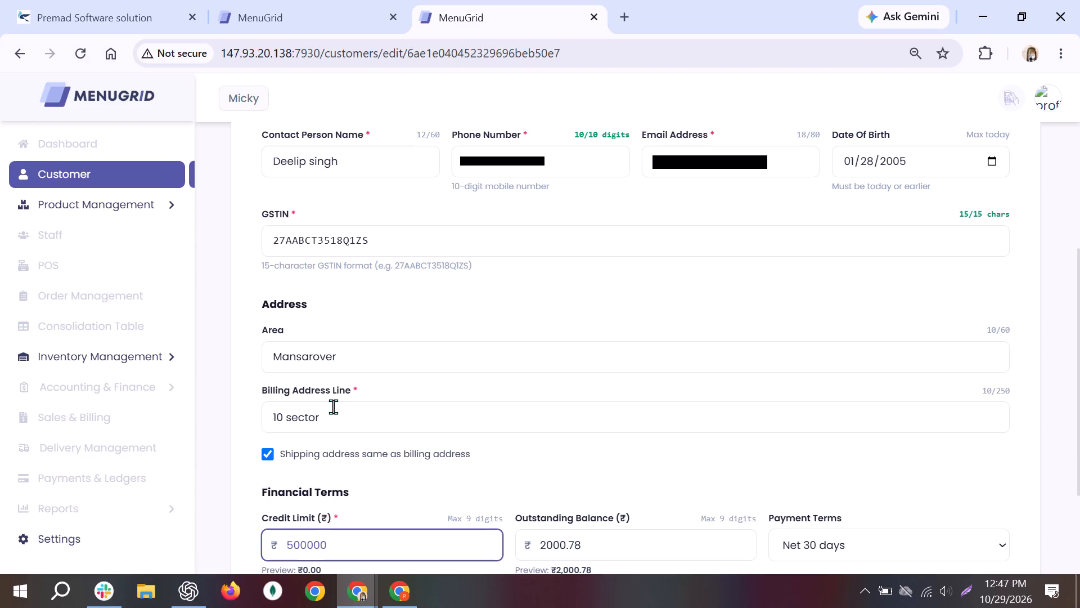
pyautogui.scroll(2, 333, 406)
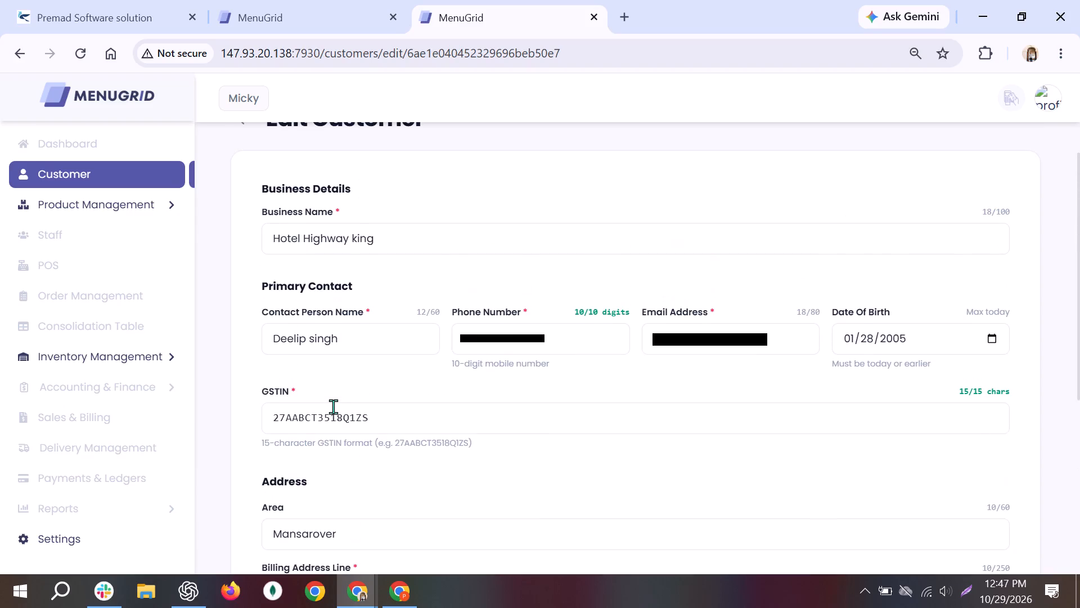
pyautogui.scroll(3, 333, 406)
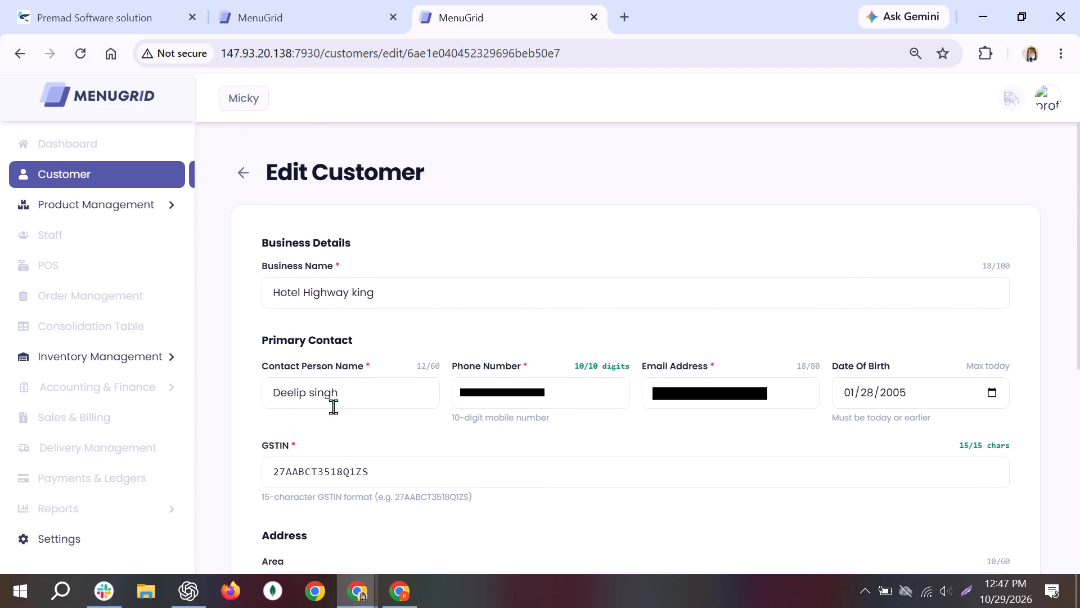
pyautogui.click(238, 173)
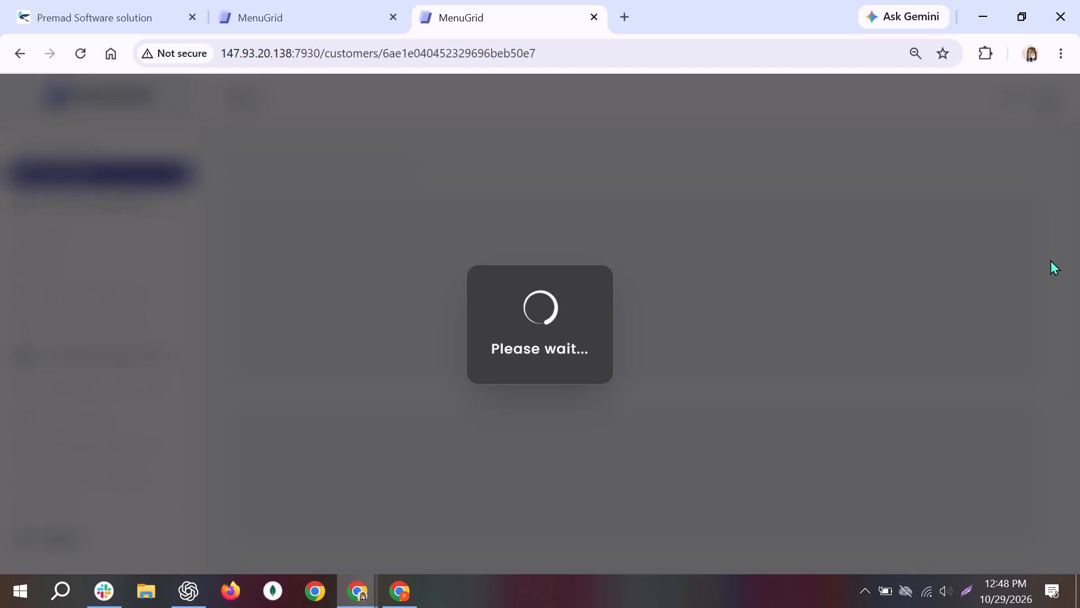
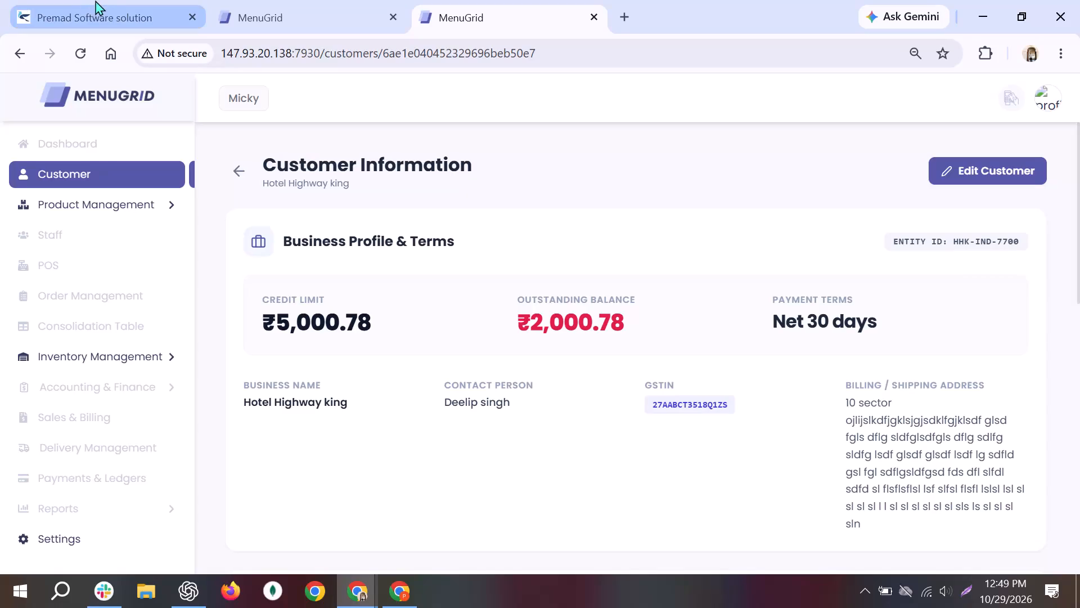
# Switch to the Premad HRM dashboard and start a break of type Bio Break from the work timer.
pyautogui.click(95, 0)
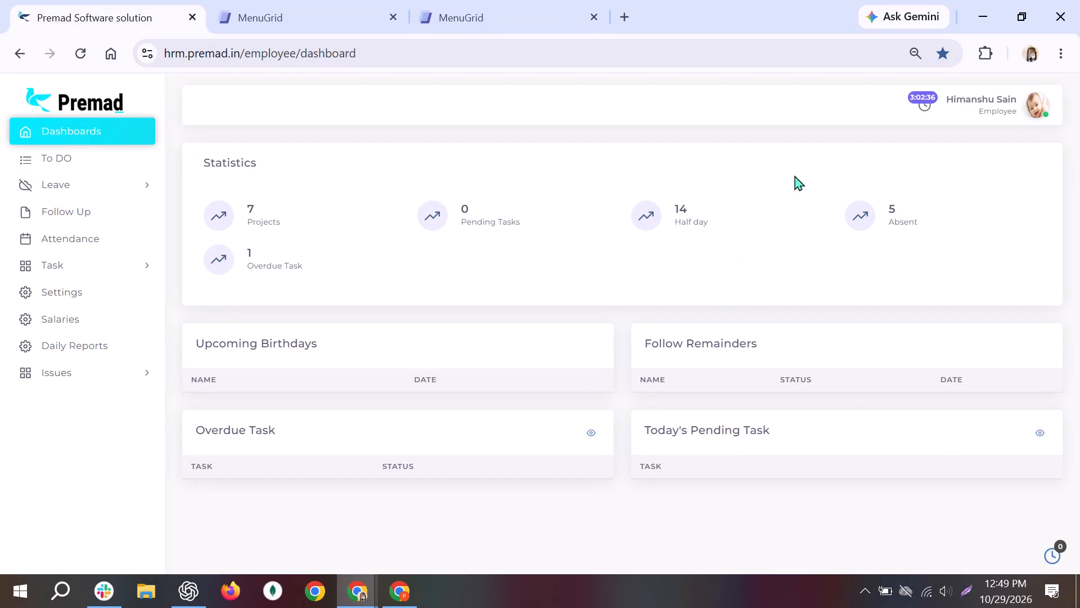
pyautogui.click(920, 99)
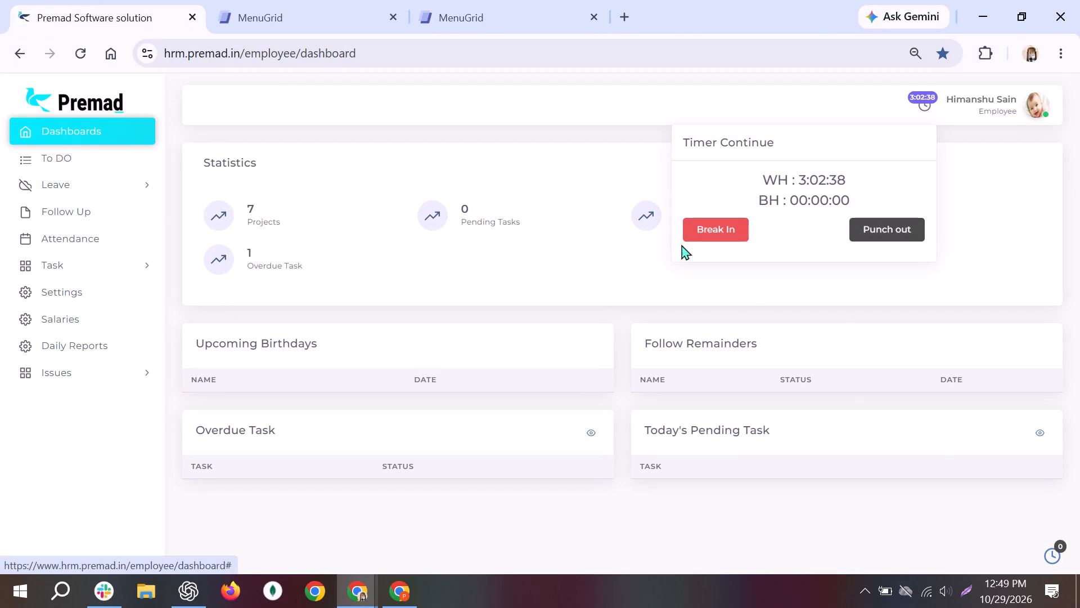
pyautogui.click(702, 229)
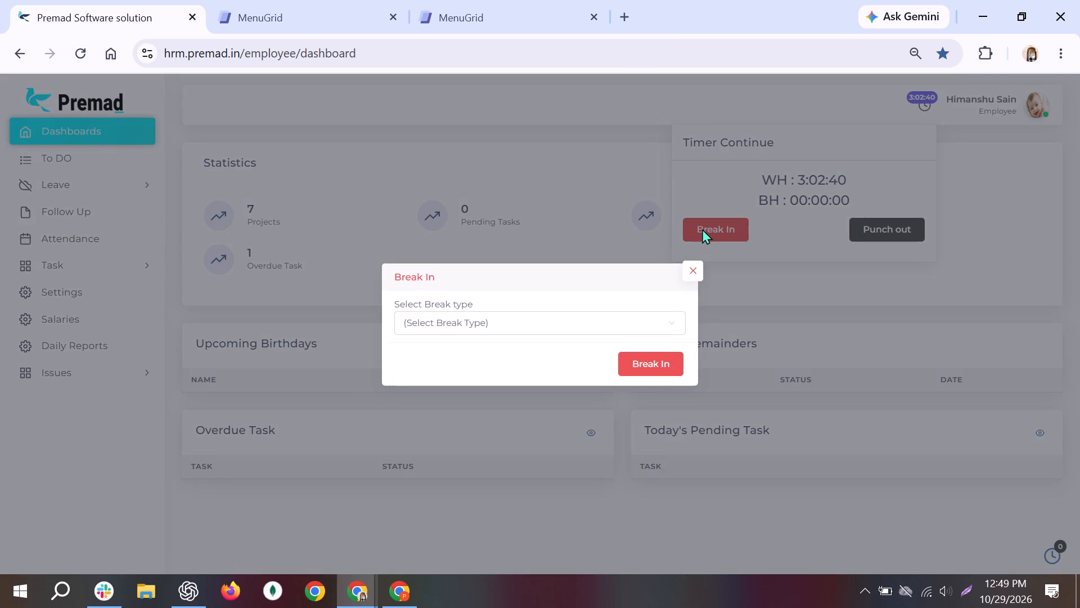
pyautogui.click(618, 320)
pyautogui.click(537, 413)
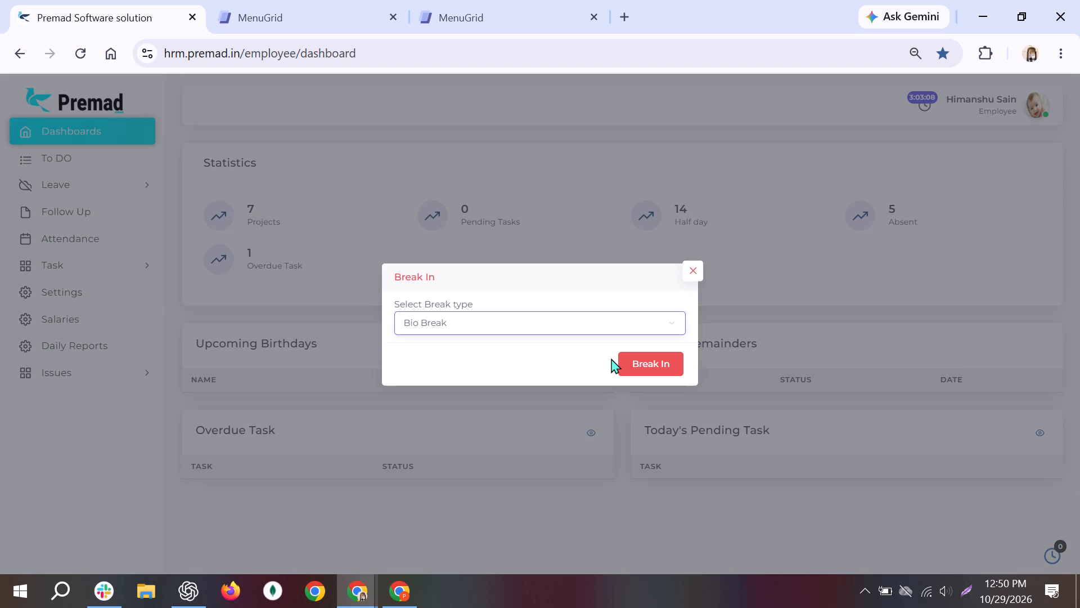
pyautogui.click(642, 363)
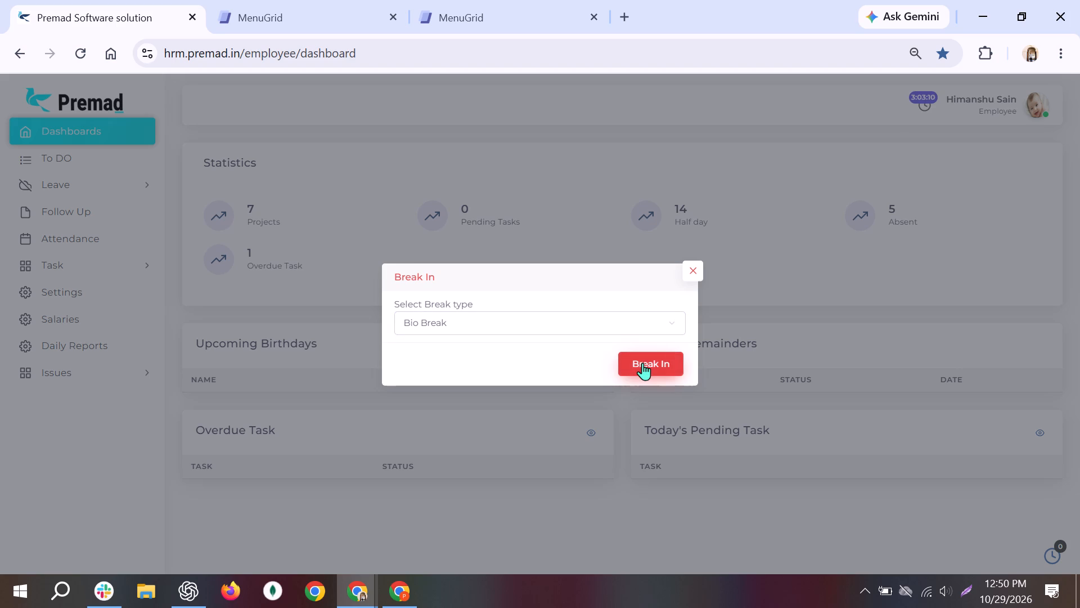
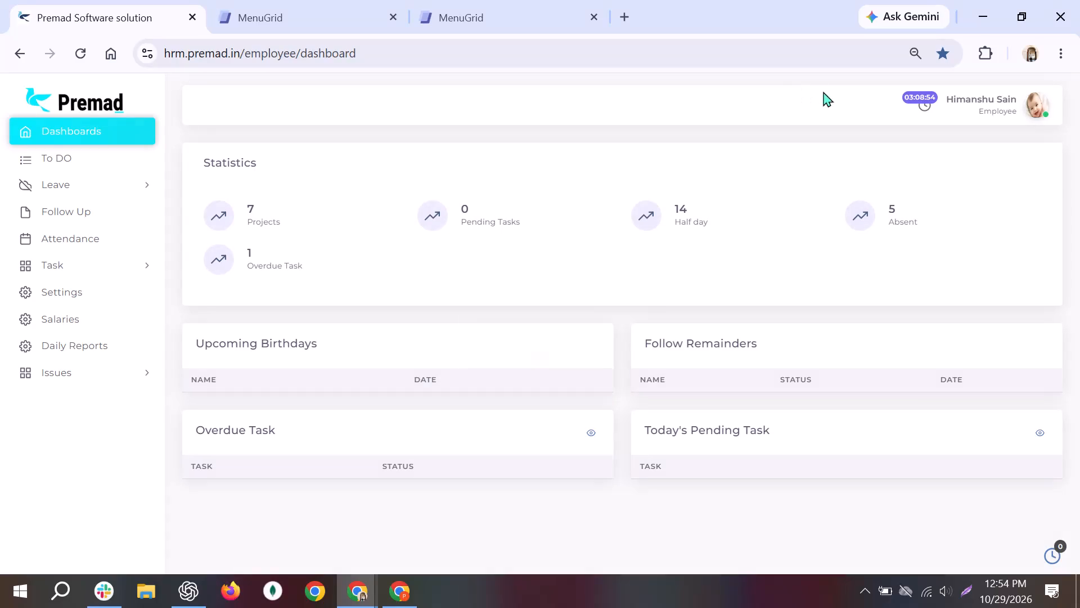
# End the current break from the work timer on the Premad HRM dashboard.
pyautogui.click(911, 95)
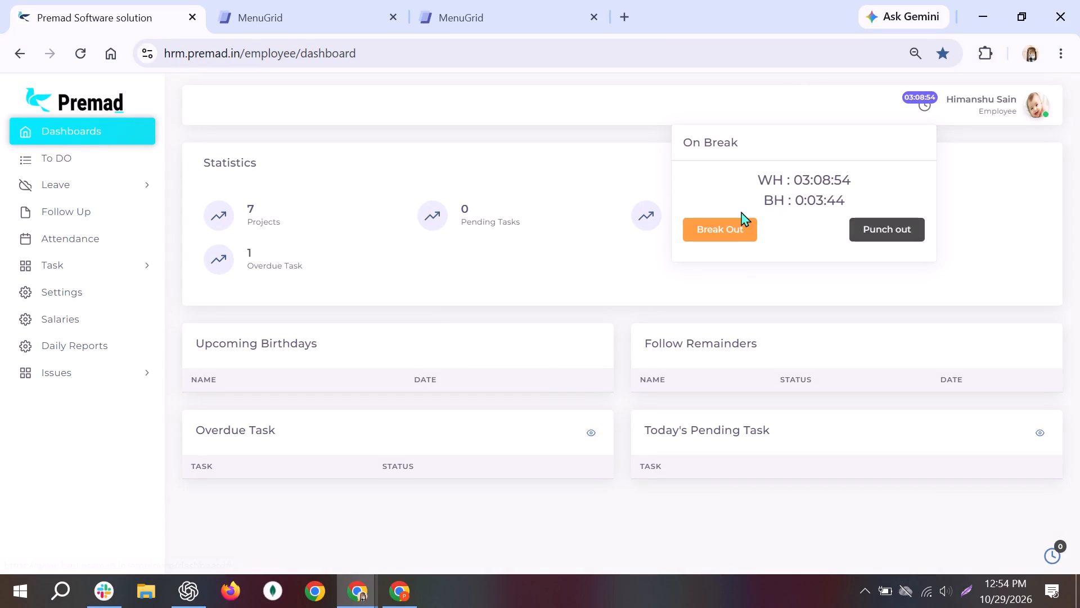
pyautogui.click(740, 223)
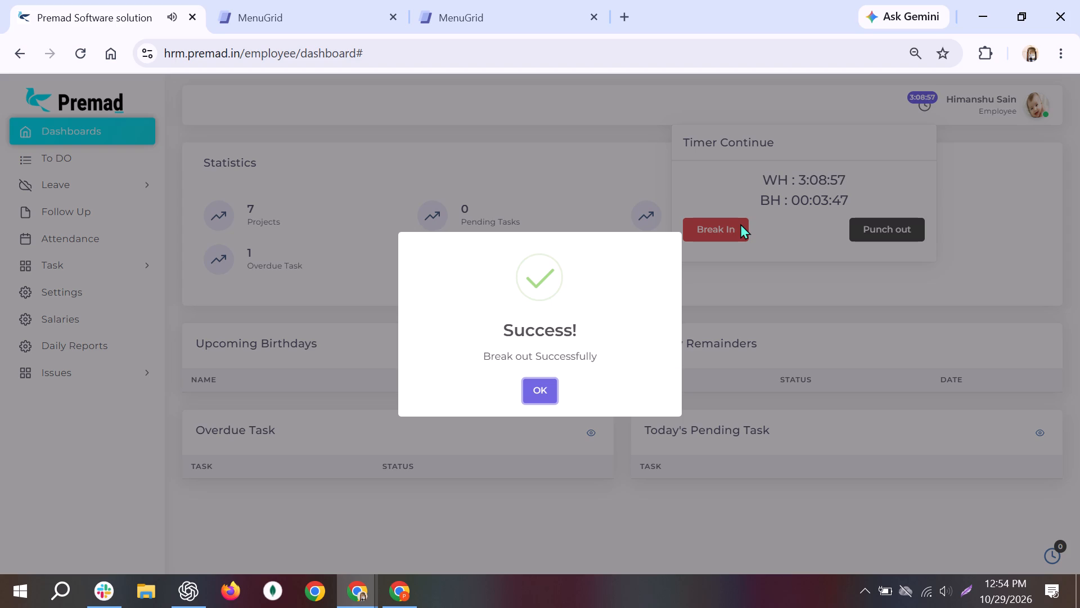
# Switch to the MenuGrid customer details page, enter an overlong digit string in the representative's Phone field, and save.
pyautogui.click(298, 3)
pyautogui.click(447, 8)
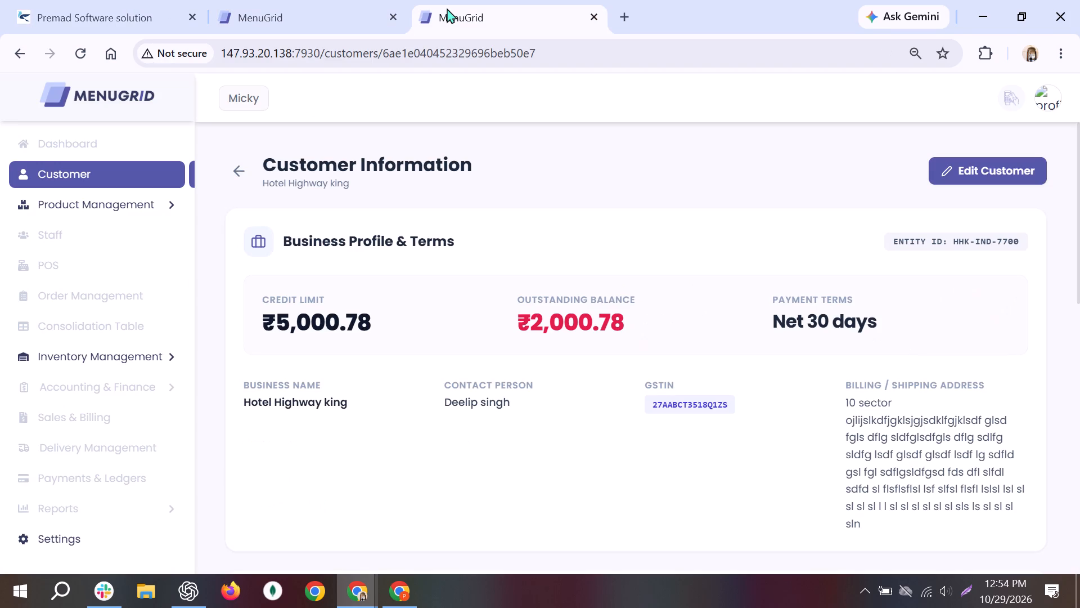
pyautogui.scroll(-3, 447, 8)
pyautogui.scroll(-5, 789, 238)
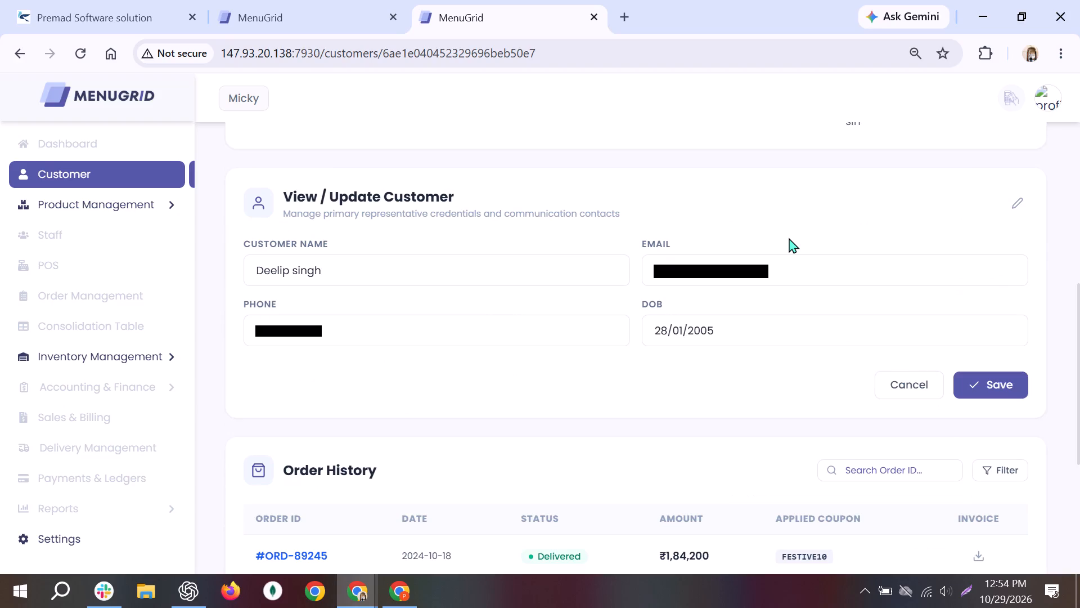
pyautogui.click(428, 332)
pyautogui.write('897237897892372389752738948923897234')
pyautogui.click(1012, 385)
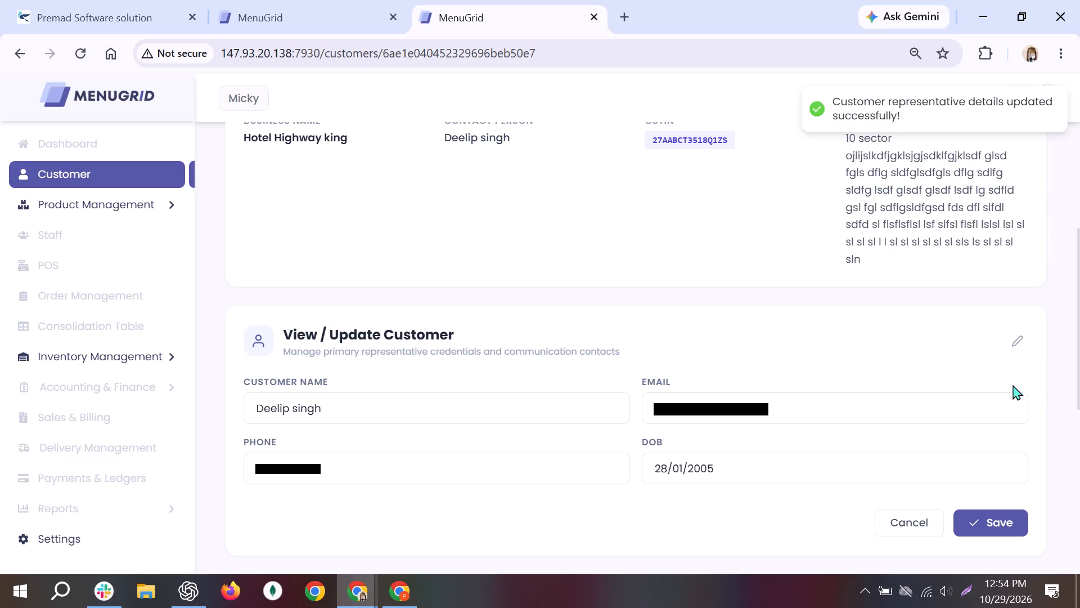
pyautogui.scroll(-2, 1012, 385)
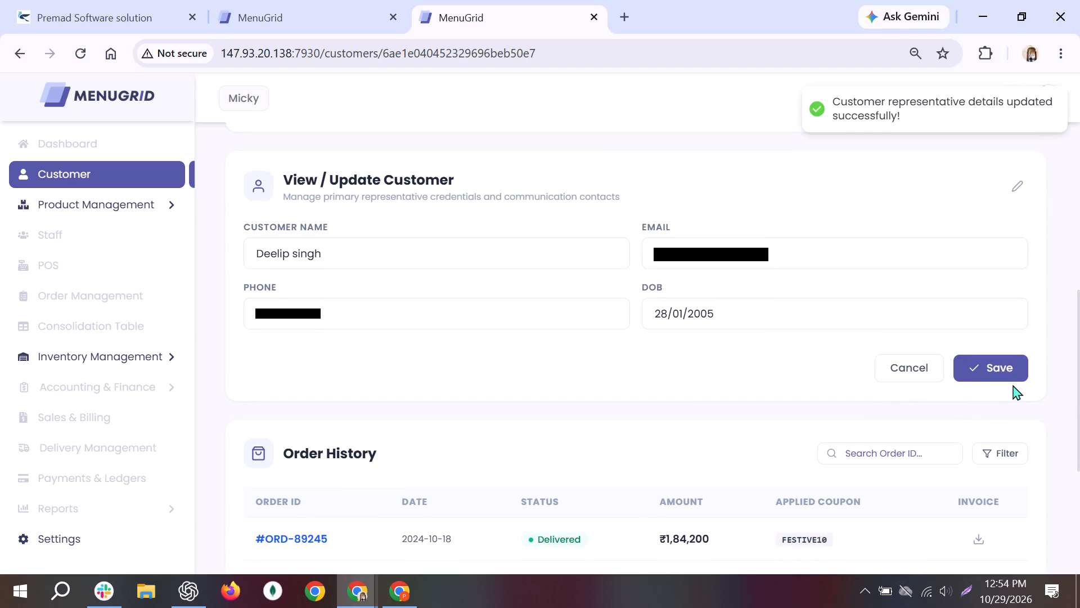
pyautogui.scroll(1, 1012, 385)
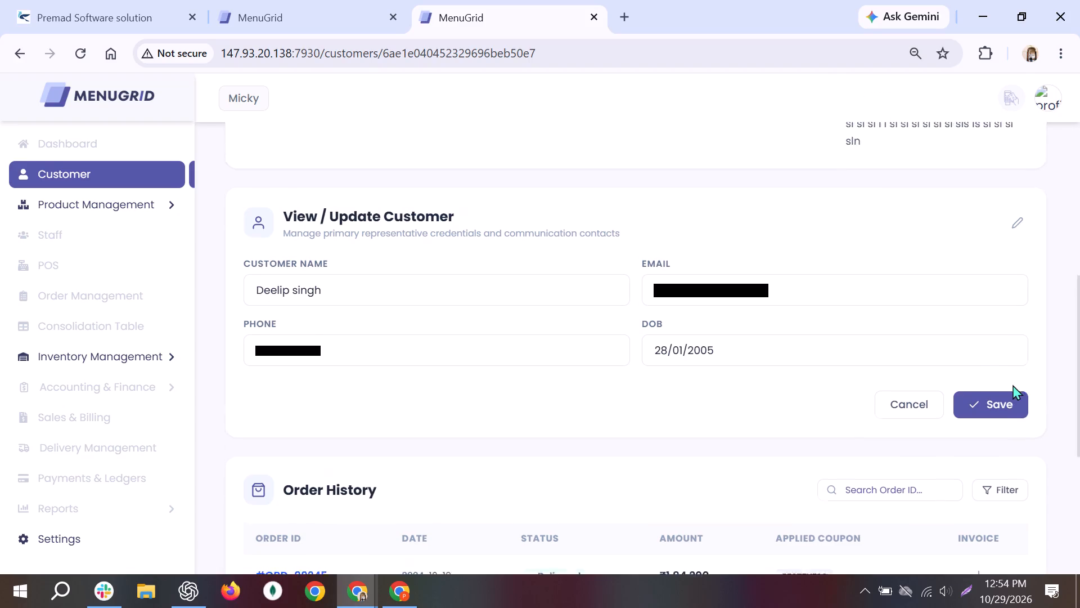
pyautogui.scroll(7, 1012, 385)
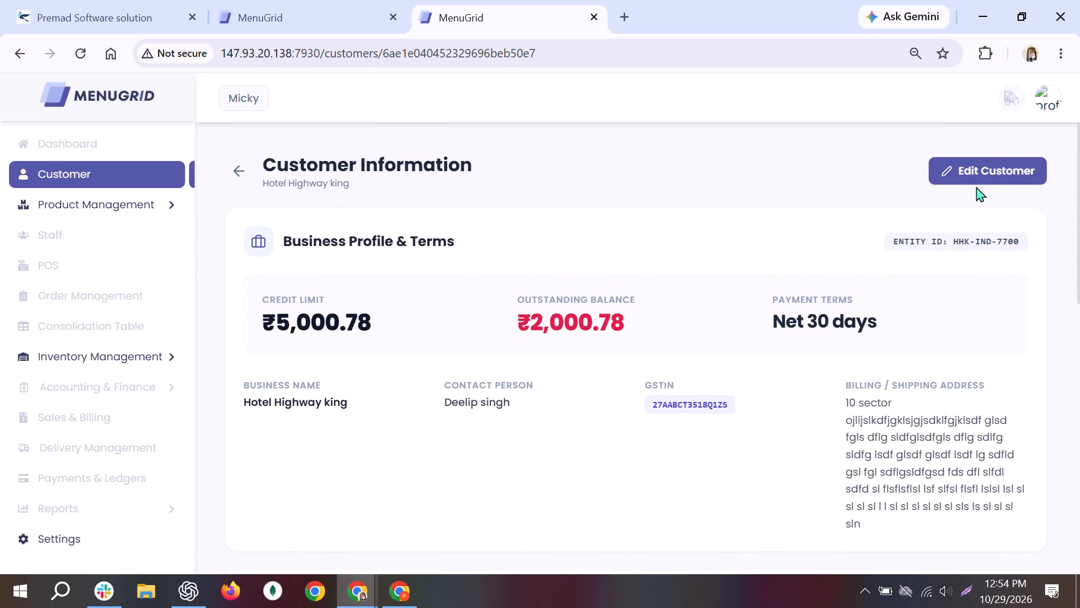
# Return to the customer list and open the Hotel Highway king record for editing.
pyautogui.click(244, 172)
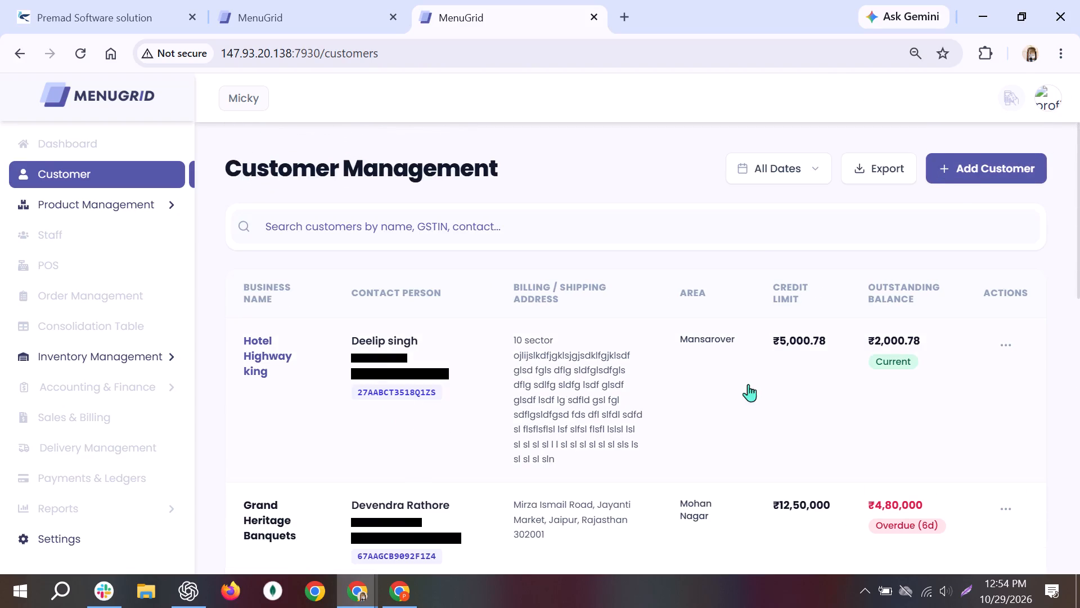
pyautogui.click(1001, 340)
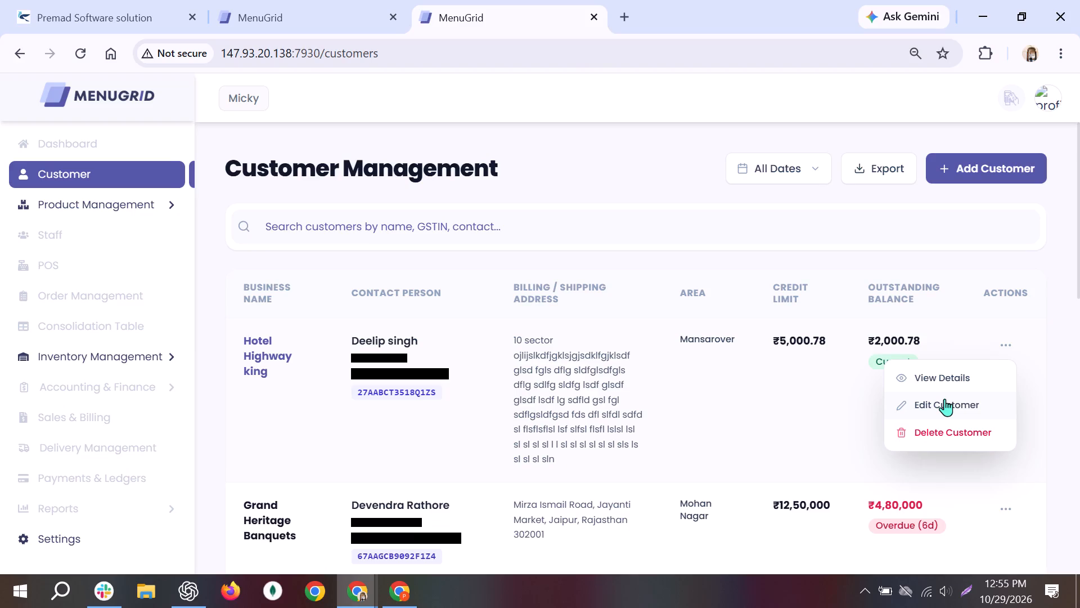
pyautogui.click(944, 399)
pyautogui.scroll(-4, 944, 399)
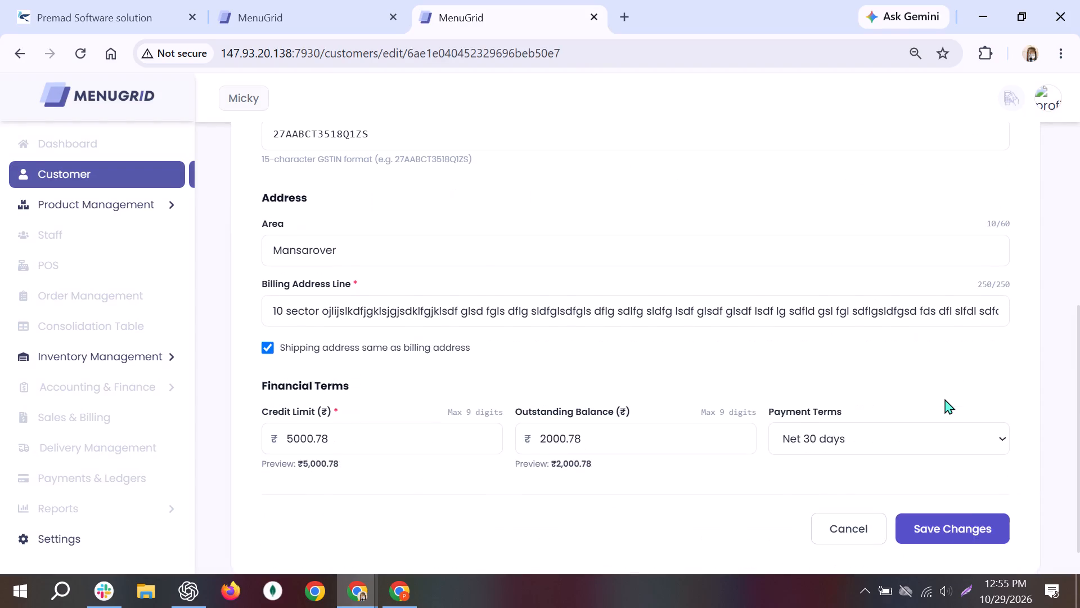
pyautogui.scroll(1, 944, 399)
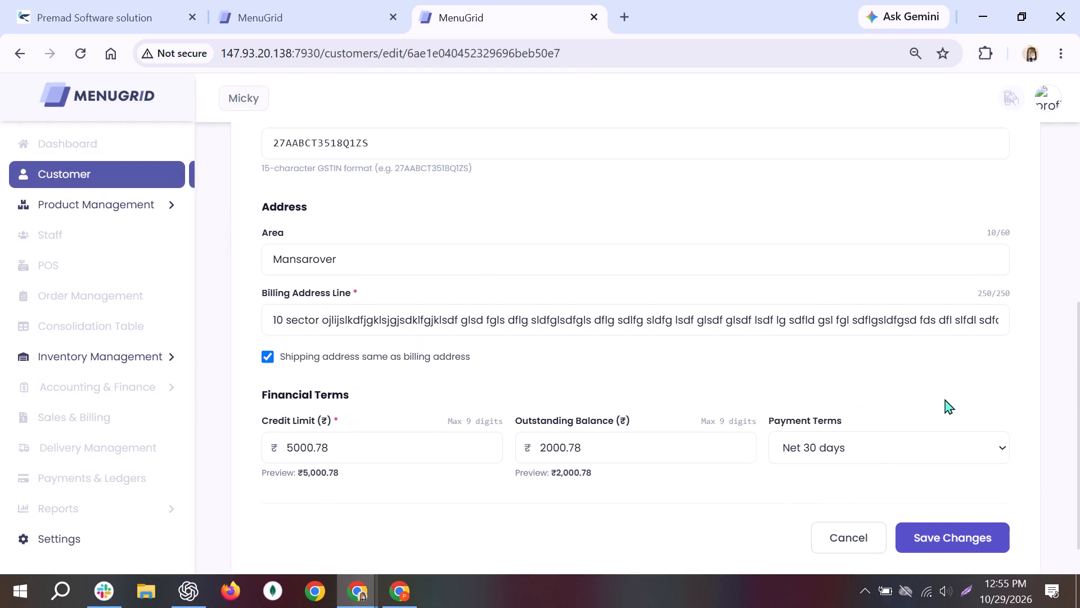
pyautogui.scroll(1, 944, 399)
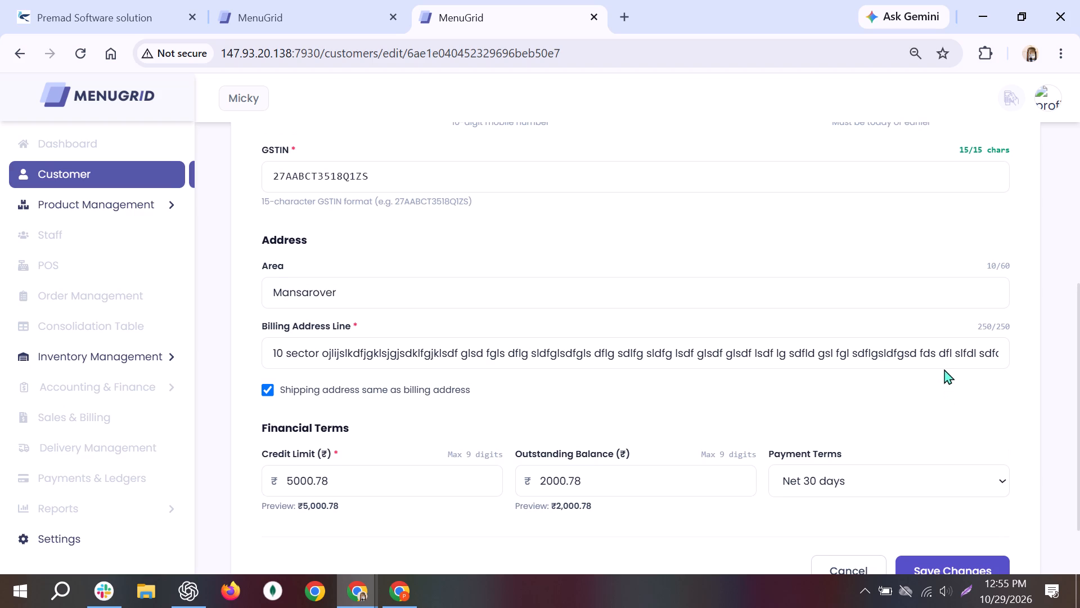
# Remove the random filler text from the Billing Address Line, leaving only "10 sector".
pyautogui.doubleClick(946, 348)
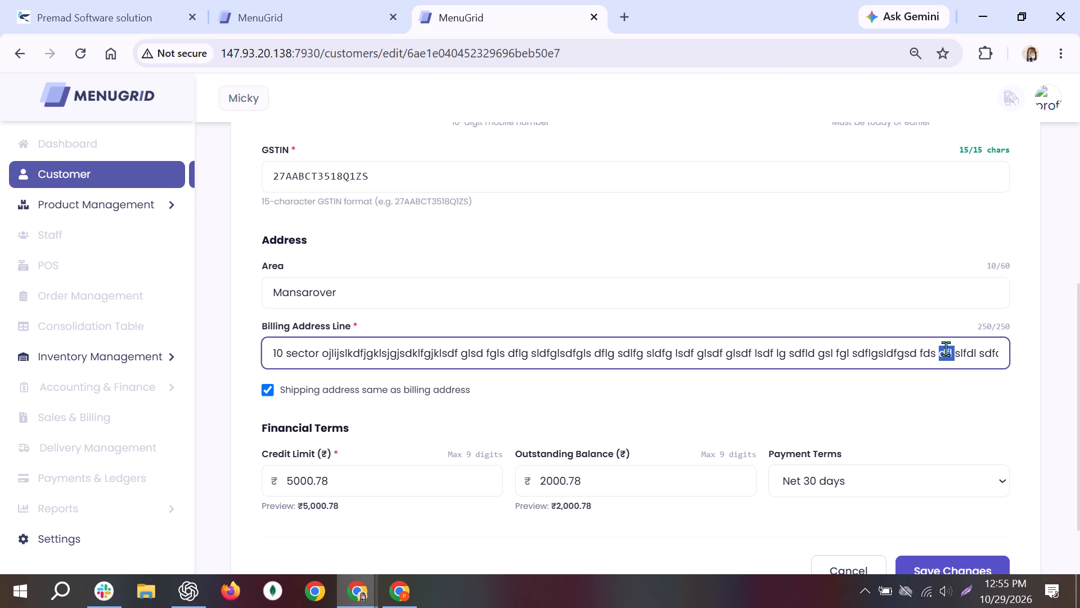
pyautogui.doubleClick(946, 348)
pyautogui.press('BackSpace')
pyautogui.hotkey('shift', 'Right')
pyautogui.hotkey('shift', 'Right')
pyautogui.hotkey('shift', 'Right')
pyautogui.hotkey('shift', 'Right')
pyautogui.hotkey('shift', 'Right')
pyautogui.hotkey('shift', 'Right')
pyautogui.hotkey('shift', 'Right')
pyautogui.hotkey('shift', 'Right')
pyautogui.hotkey('shift', 'Right')
pyautogui.hotkey('shift', 'Right')
pyautogui.hotkey('shift', 'Right')
pyautogui.hotkey('shift', 'Right')
pyautogui.hotkey('shift', 'Right')
pyautogui.hotkey('shift', 'Right')
pyautogui.hotkey('shift', 'Right')
pyautogui.hotkey('shift', 'Right')
pyautogui.hotkey('shift', 'Right')
pyautogui.hotkey('shift', 'Right')
pyautogui.hotkey('shift', 'Right')
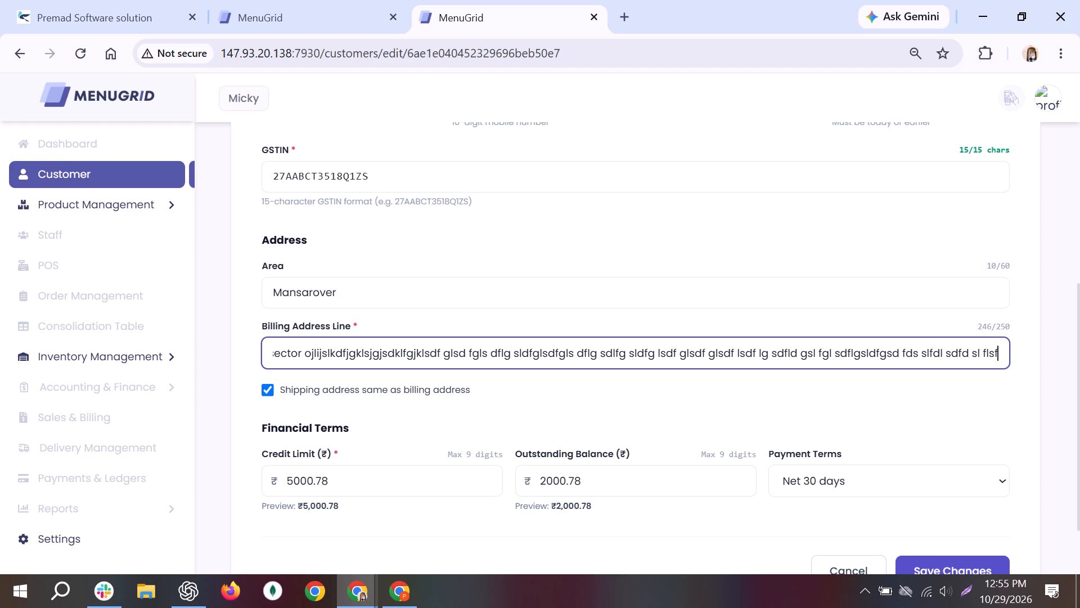
pyautogui.press('BackSpace')
pyautogui.press('BackSpace')
pyautogui.press('BackSpace')
pyautogui.press('BackSpace')
pyautogui.press('BackSpace')
pyautogui.press('BackSpace')
pyautogui.press('BackSpace')
pyautogui.press('BackSpace')
pyautogui.press('BackSpace')
pyautogui.press('BackSpace')
pyautogui.press('BackSpace')
pyautogui.press('BackSpace')
pyautogui.press('BackSpace')
pyautogui.press('BackSpace')
pyautogui.press('BackSpace')
pyautogui.press('BackSpace')
pyautogui.press('BackSpace')
pyautogui.press('BackSpace')
pyautogui.press('BackSpace')
pyautogui.press('BackSpace')
pyautogui.press('Right')
pyautogui.press('Right')
pyautogui.press('Right')
pyautogui.press('Right')
pyautogui.press('Right')
pyautogui.press('Right')
pyautogui.press('Right')
pyautogui.press('Right')
pyautogui.press('Right')
pyautogui.press('Right')
pyautogui.press('Right')
pyautogui.press('Right')
pyautogui.press('Right')
pyautogui.press('Right')
pyautogui.press('Right')
pyautogui.press('Right')
pyautogui.press('Right')
pyautogui.press('Right')
pyautogui.press('Right')
pyautogui.press('Right')
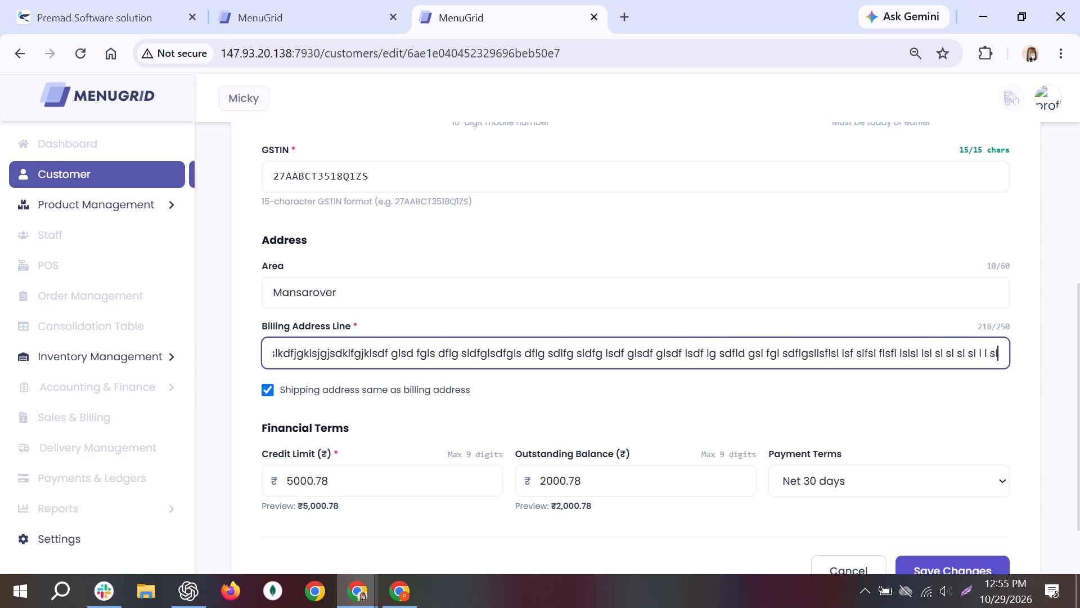
pyautogui.press('BackSpace')
pyautogui.press('BackSpace')
pyautogui.press('BackSpace')
pyautogui.press('BackSpace')
pyautogui.press('BackSpace')
pyautogui.press('BackSpace')
pyautogui.press('BackSpace')
pyautogui.press('BackSpace')
pyautogui.press('BackSpace')
pyautogui.press('BackSpace')
pyautogui.press('BackSpace')
pyautogui.press('BackSpace')
pyautogui.press('BackSpace')
pyautogui.press('BackSpace')
pyautogui.press('BackSpace')
pyautogui.press('BackSpace')
pyautogui.press('BackSpace')
pyautogui.press('BackSpace')
pyautogui.press('BackSpace')
pyautogui.press('BackSpace')
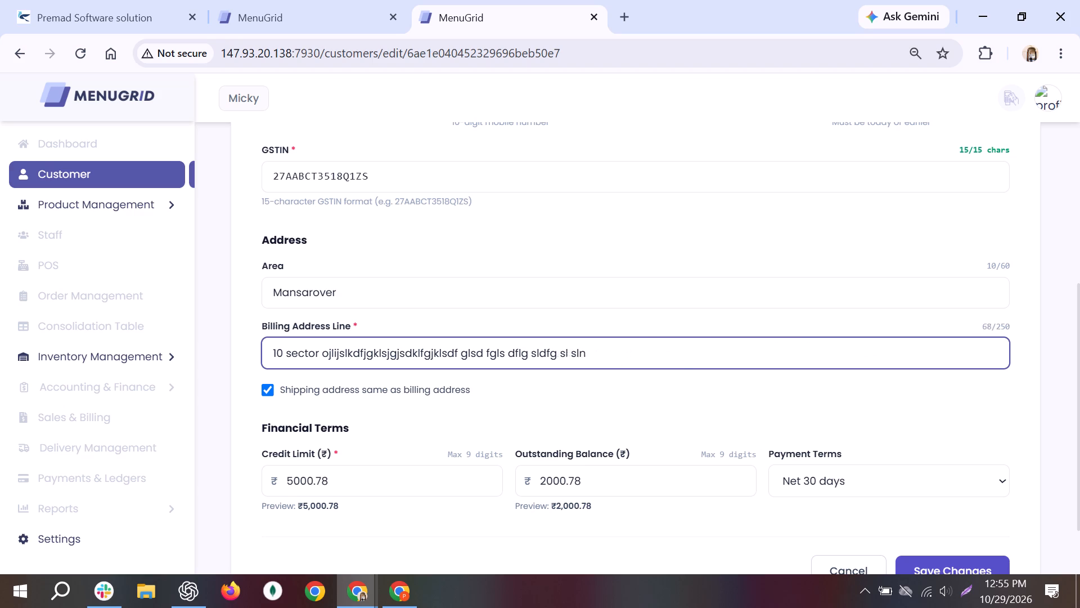
pyautogui.press('Right')
pyautogui.press('Right')
pyautogui.press('Right')
pyautogui.press('Right')
pyautogui.press('Right')
pyautogui.press('Right')
pyautogui.press('Right')
pyautogui.press('Right')
pyautogui.press('Right')
pyautogui.press('Right')
pyautogui.press('Right')
pyautogui.press('Right')
pyautogui.press('BackSpace')
pyautogui.press('BackSpace')
pyautogui.press('BackSpace')
pyautogui.press('BackSpace')
pyautogui.press('BackSpace')
pyautogui.press('BackSpace')
pyautogui.press('BackSpace')
pyautogui.press('BackSpace')
pyautogui.press('BackSpace')
pyautogui.press('BackSpace')
pyautogui.press('BackSpace')
pyautogui.press('BackSpace')
pyautogui.press('BackSpace')
pyautogui.press('BackSpace')
pyautogui.press('BackSpace')
pyautogui.press('BackSpace')
pyautogui.press('BackSpace')
pyautogui.press('BackSpace')
pyautogui.press('BackSpace')
pyautogui.press('BackSpace')
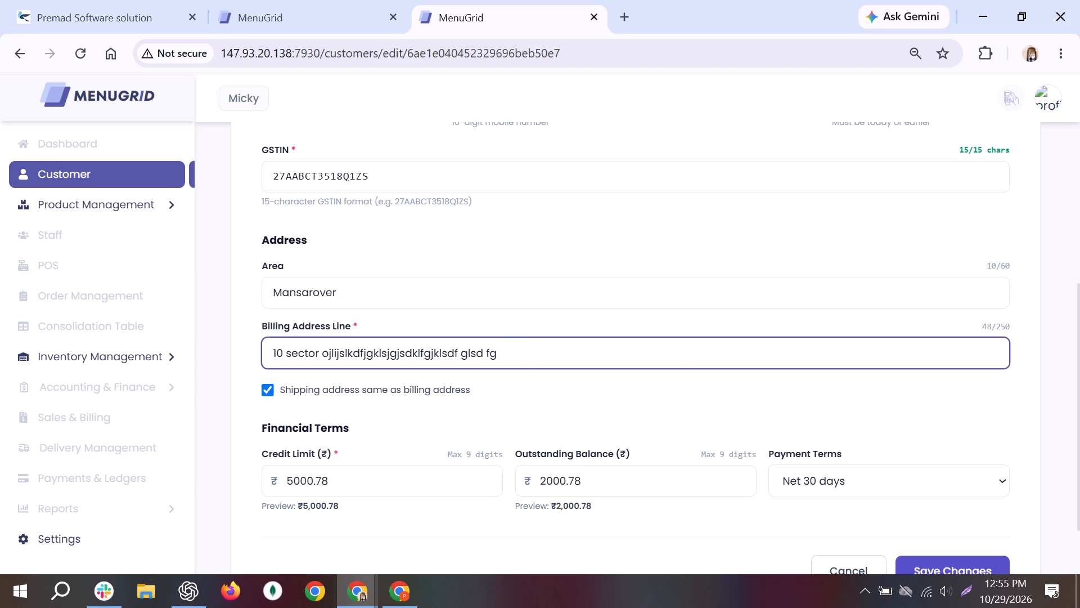
pyautogui.press('BackSpace')
pyautogui.press('BackSpace')
pyautogui.press('BackSpace')
pyautogui.press('BackSpace')
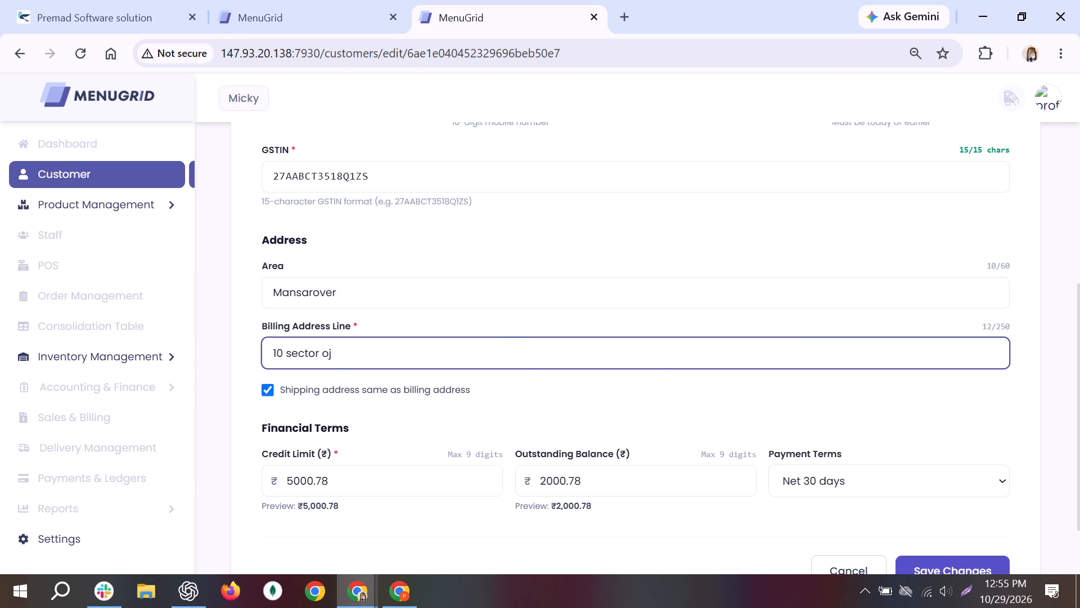
pyautogui.press('BackSpace')
pyautogui.press('BackSpace')
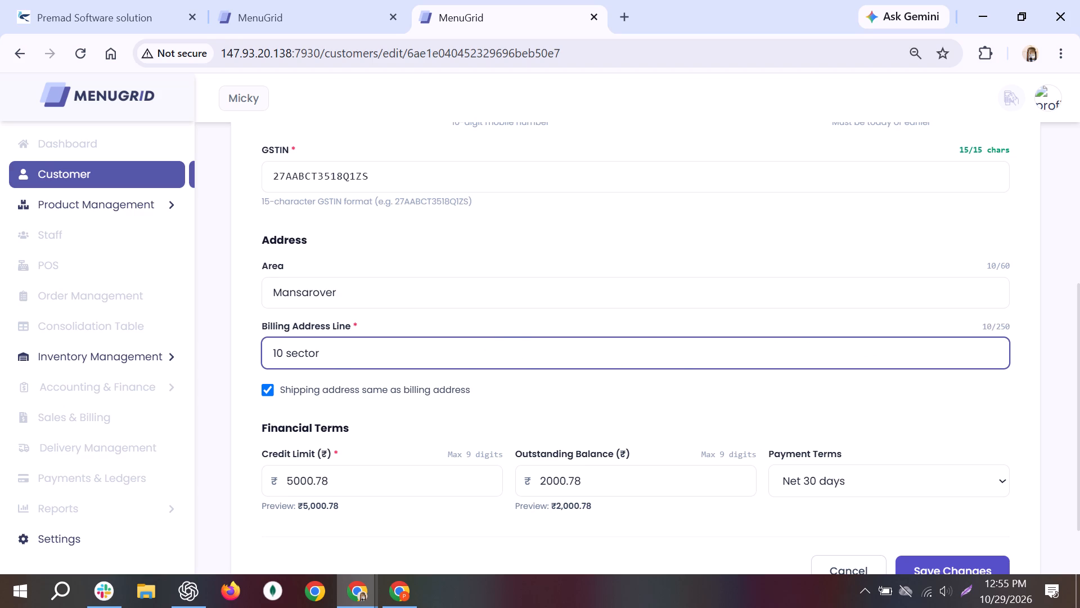